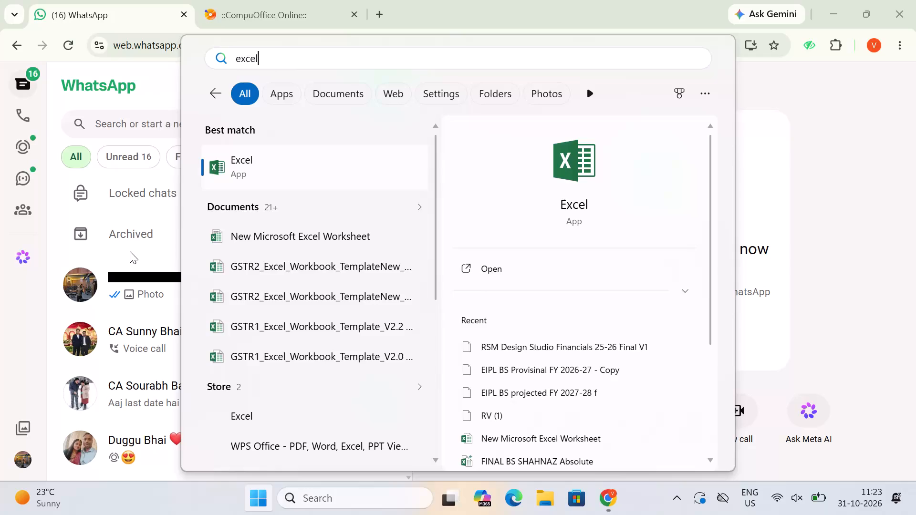
Launch Excel from the search results, create a blank workbook and maximize its window.
key("Return")
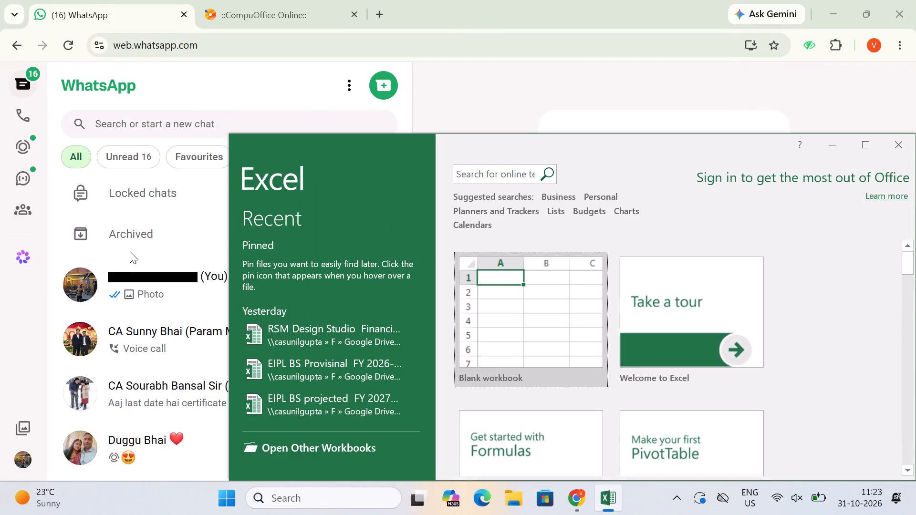
left_click(488, 282)
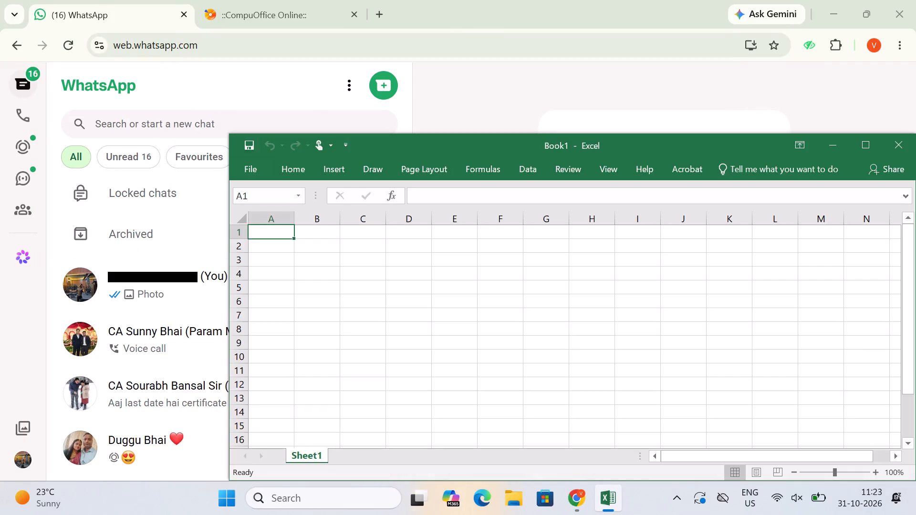
left_click(862, 147)
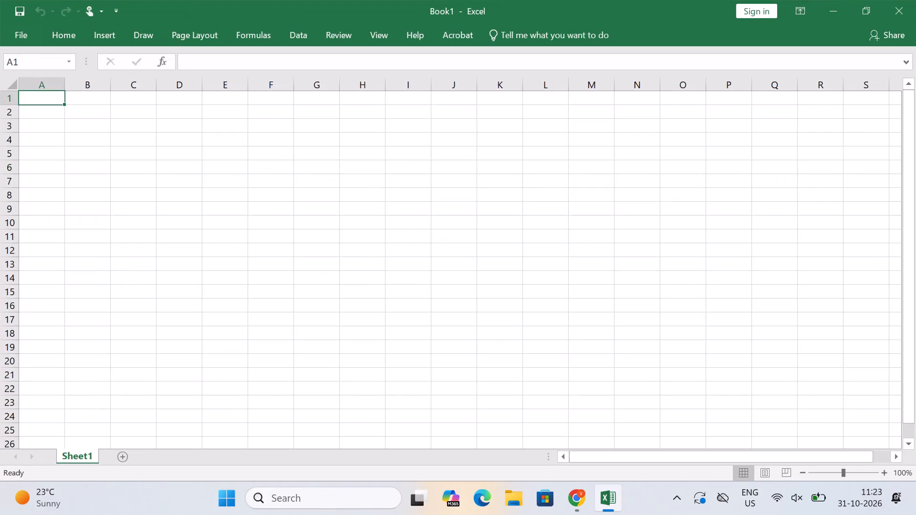
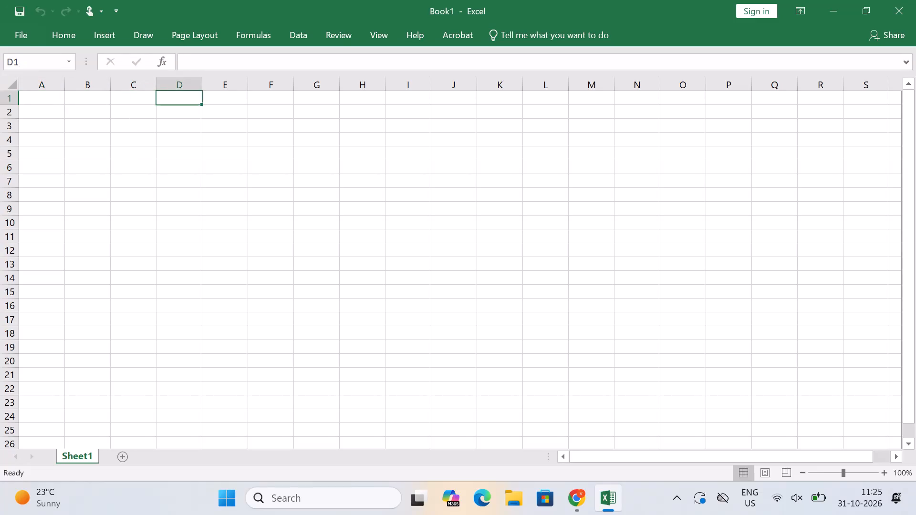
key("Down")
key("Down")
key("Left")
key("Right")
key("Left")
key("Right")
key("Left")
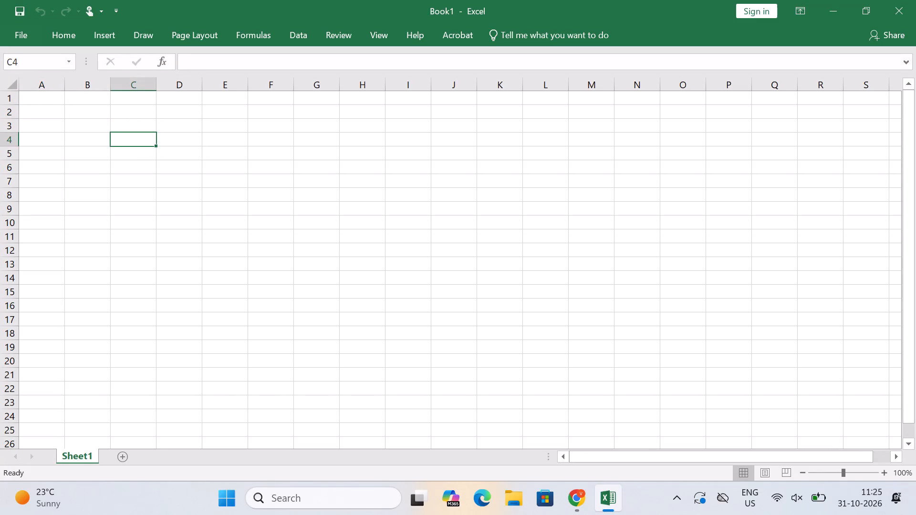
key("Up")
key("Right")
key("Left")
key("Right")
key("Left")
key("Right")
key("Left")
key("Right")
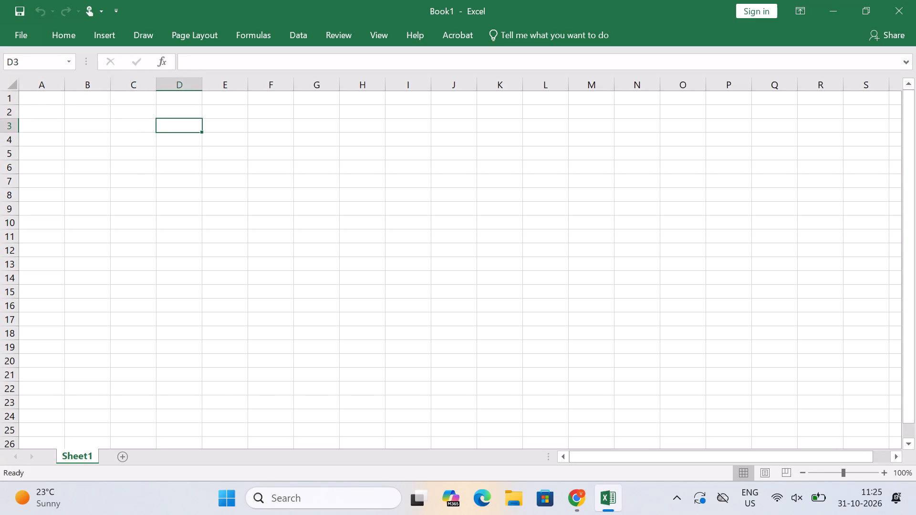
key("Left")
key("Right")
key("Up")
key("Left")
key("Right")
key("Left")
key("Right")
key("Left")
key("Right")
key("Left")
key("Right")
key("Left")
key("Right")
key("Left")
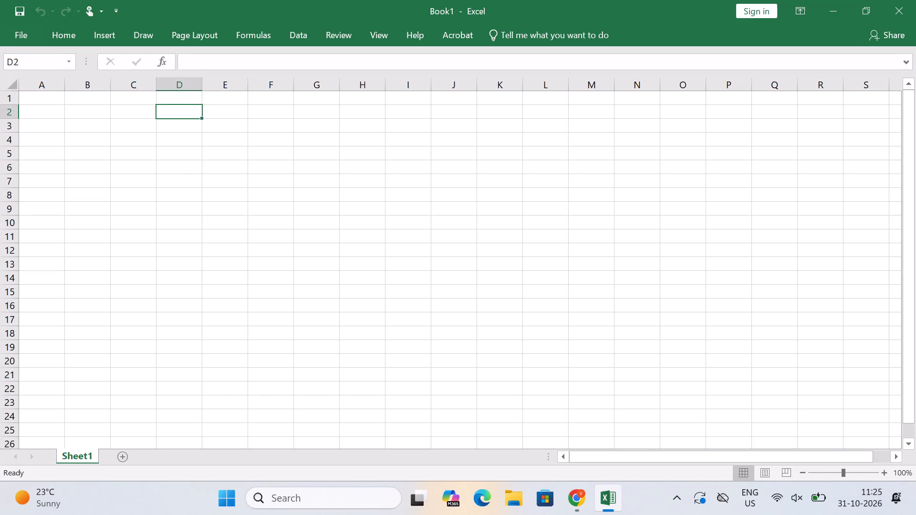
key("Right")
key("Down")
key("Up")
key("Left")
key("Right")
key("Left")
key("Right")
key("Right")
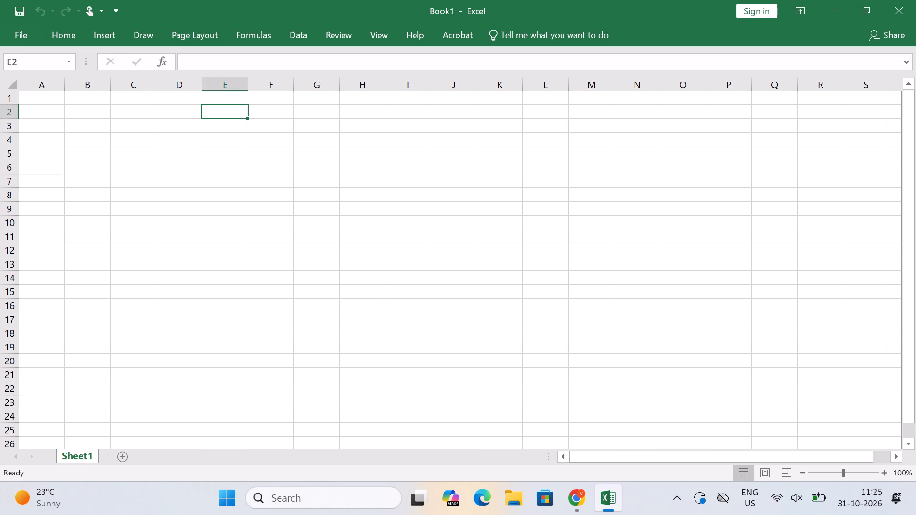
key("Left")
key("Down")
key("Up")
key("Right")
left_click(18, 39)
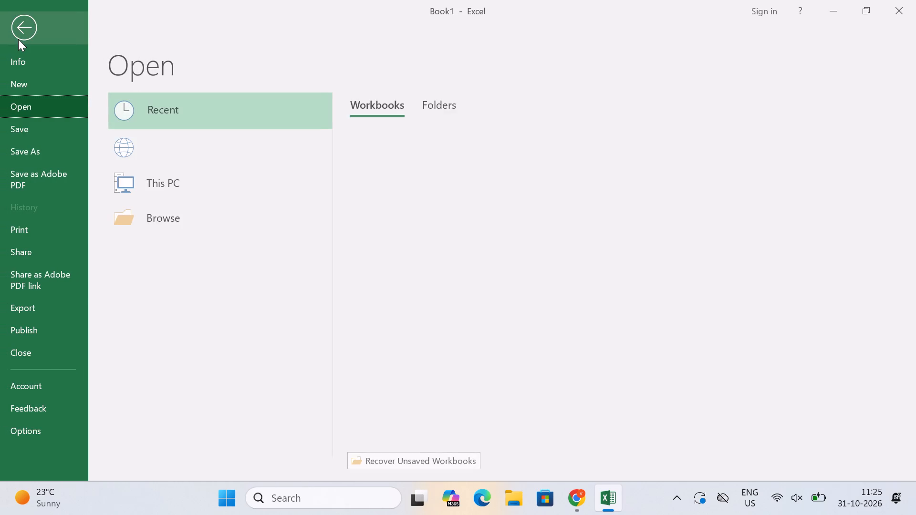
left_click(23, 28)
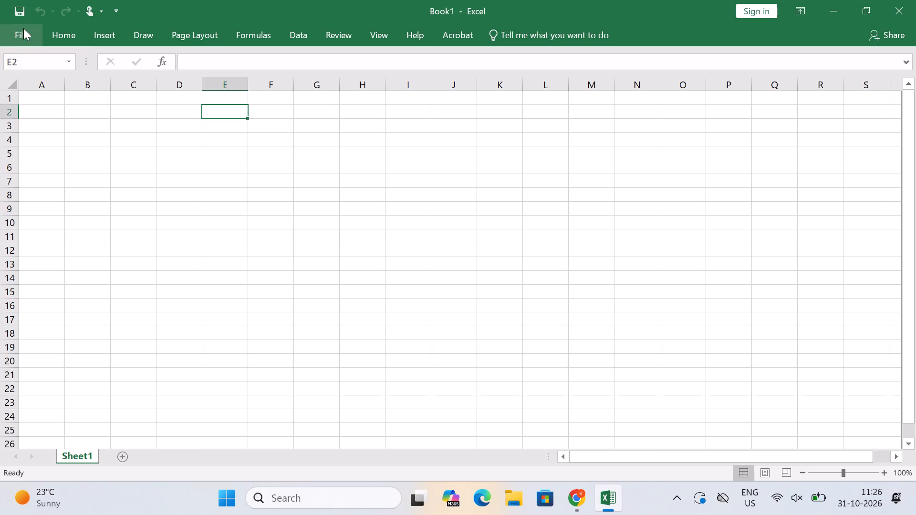
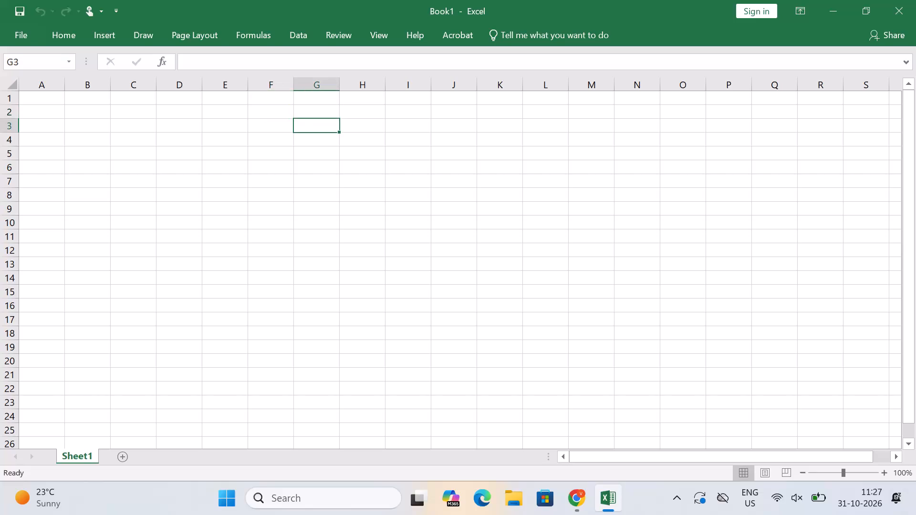
Enter 6000 in G3 and 13428 in each of the cells G4, G5 and G6.
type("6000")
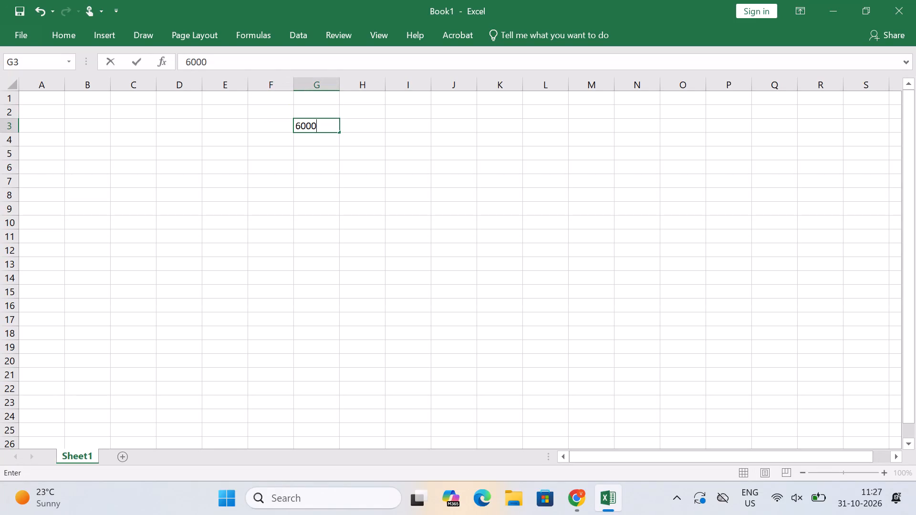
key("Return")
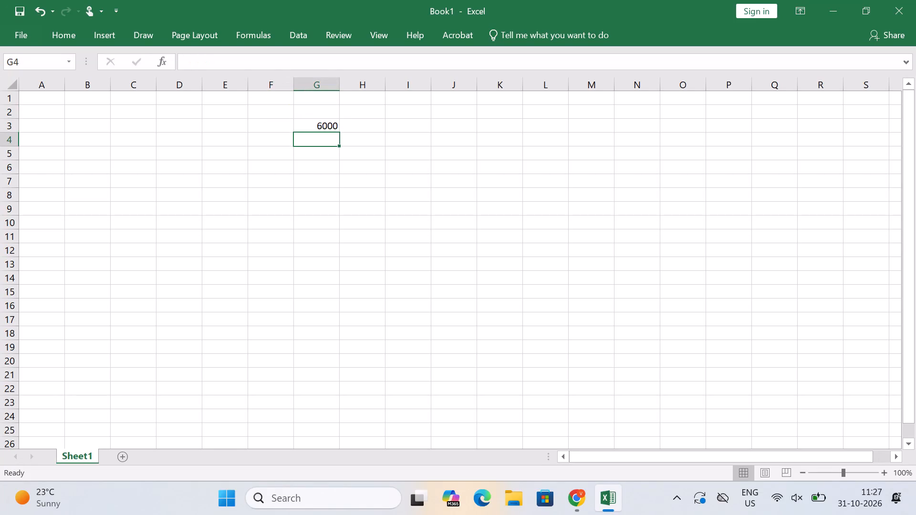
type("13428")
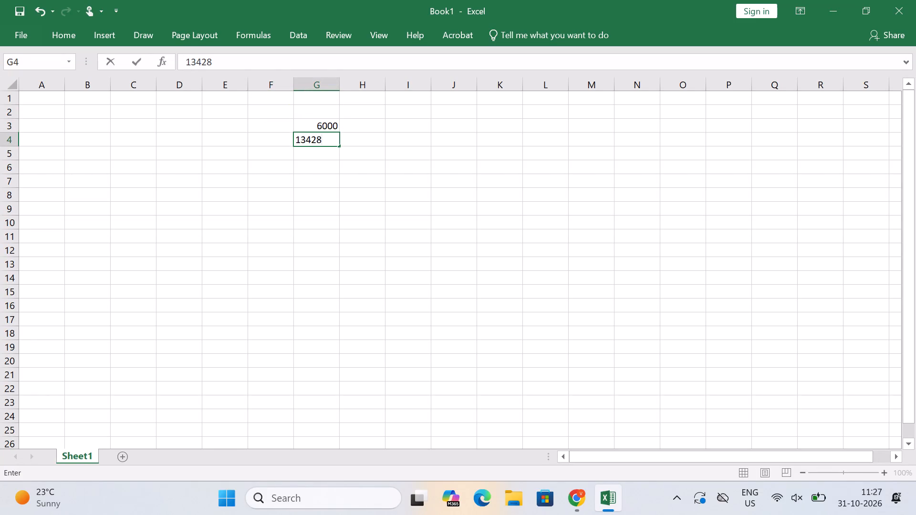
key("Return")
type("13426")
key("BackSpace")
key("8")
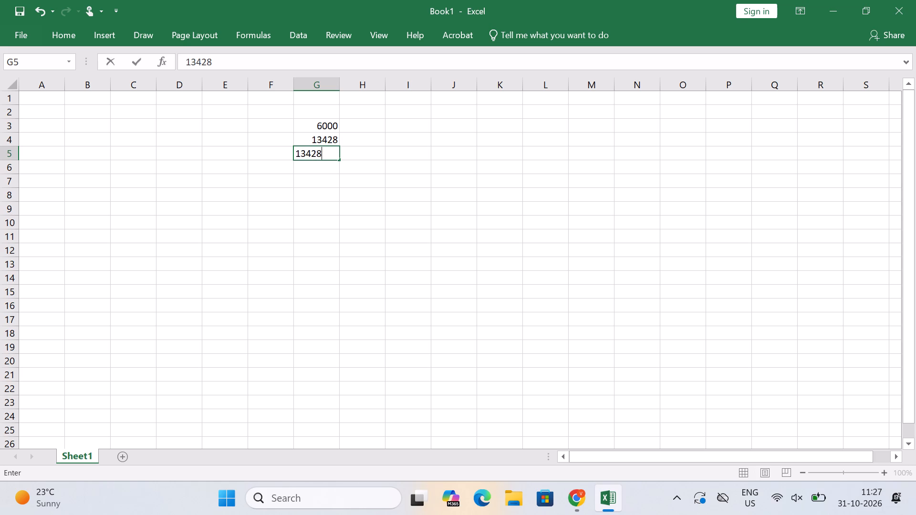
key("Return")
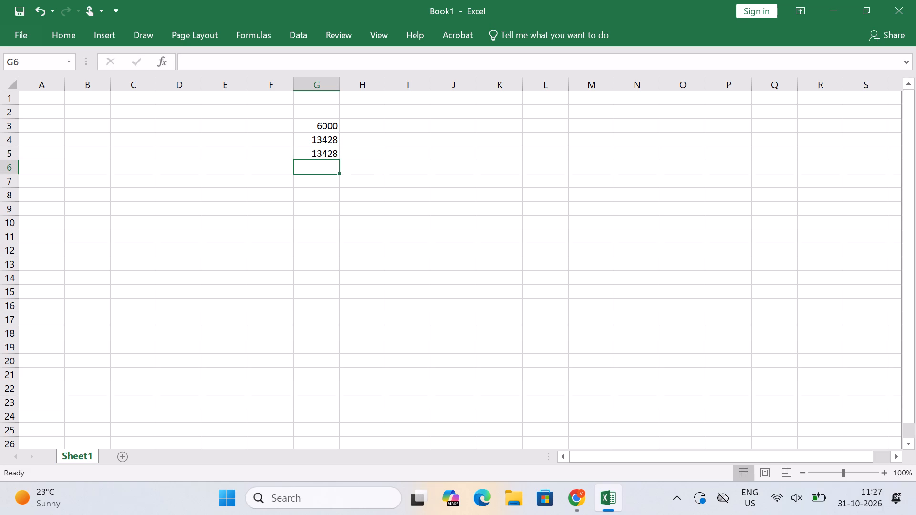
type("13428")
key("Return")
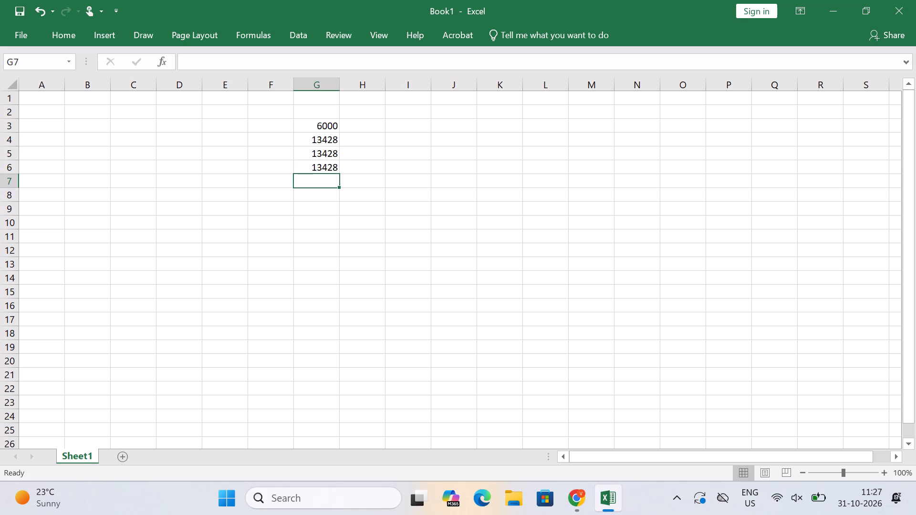
Total G3:G6 in cell G7 with a SUM formula and make the total bold.
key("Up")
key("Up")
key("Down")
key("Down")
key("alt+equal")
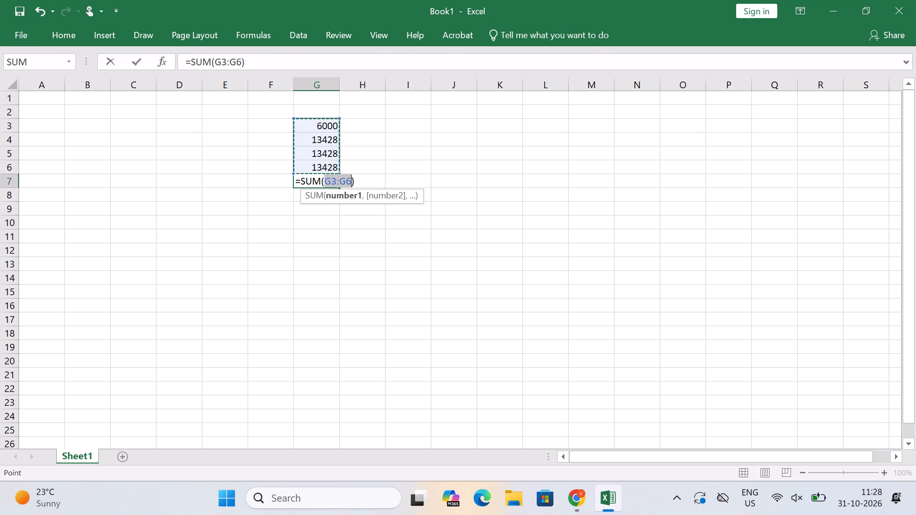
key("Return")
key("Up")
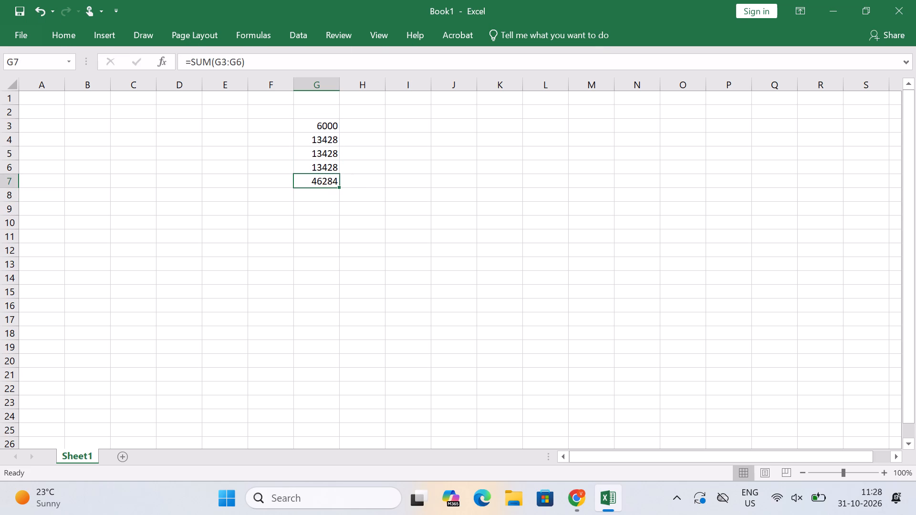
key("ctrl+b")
Enter 100000 in G8 and subtract the G7 total from it in G9 with the formula =G8-G7.
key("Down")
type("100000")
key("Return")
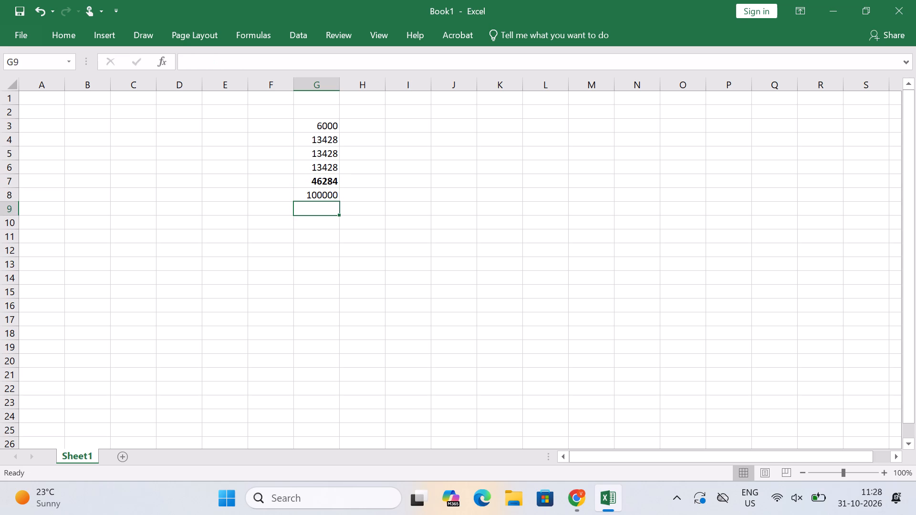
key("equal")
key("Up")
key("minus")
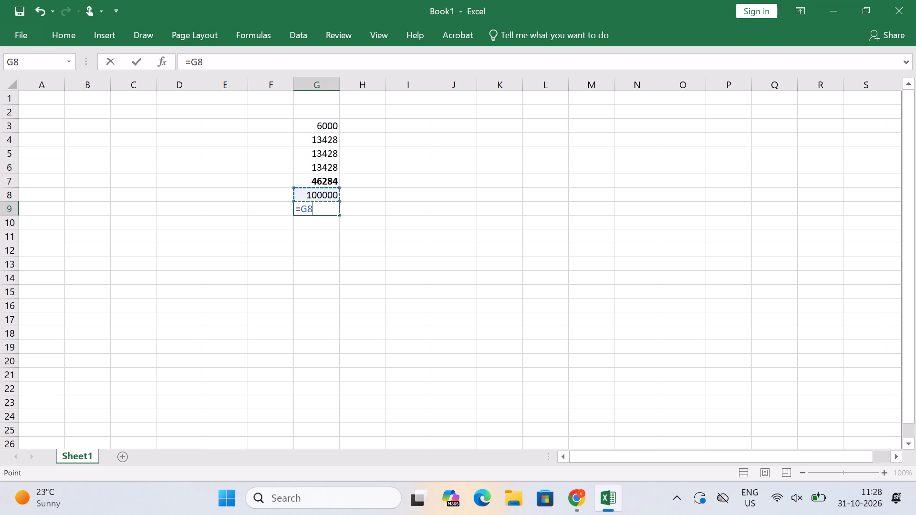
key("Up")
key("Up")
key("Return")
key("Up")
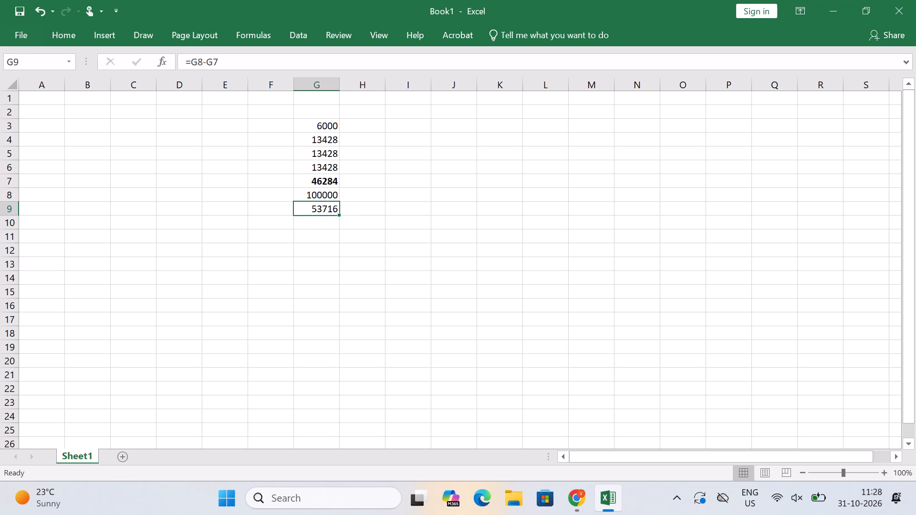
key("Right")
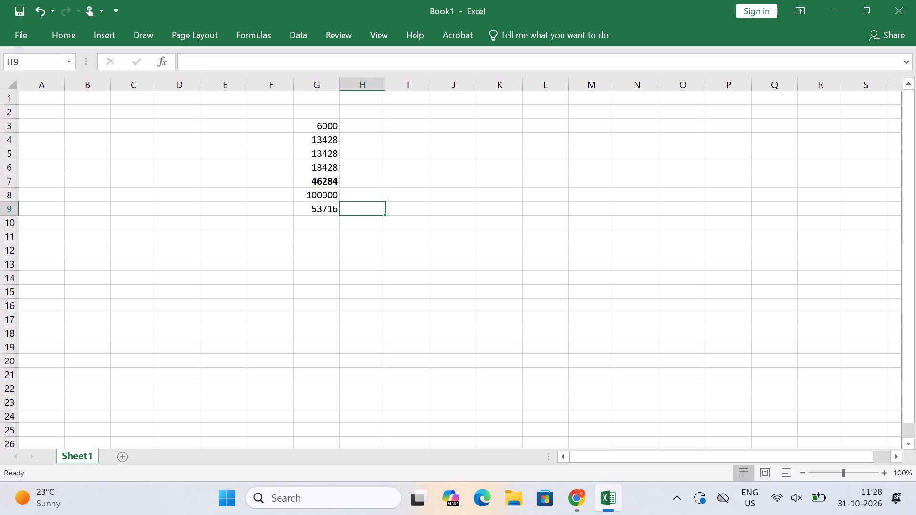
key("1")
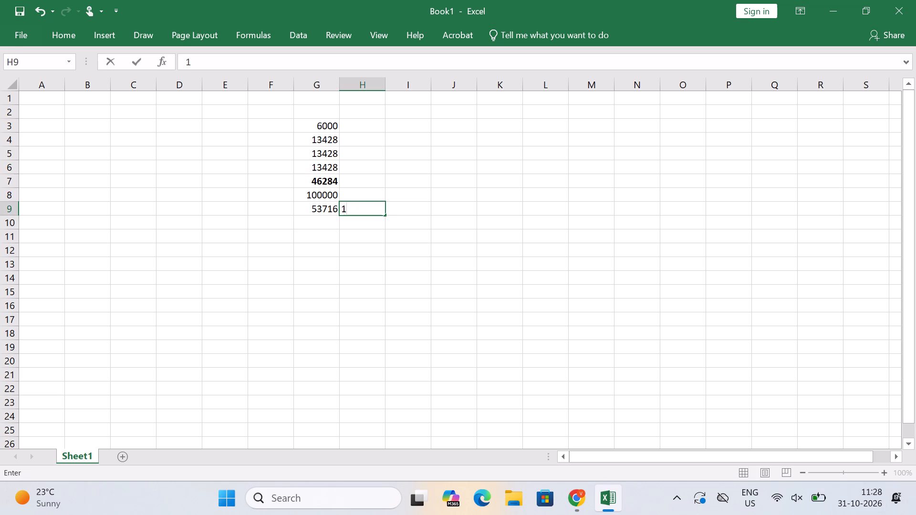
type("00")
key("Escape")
Enter the formula =15000*4 in cell H9, beside the G9 difference.
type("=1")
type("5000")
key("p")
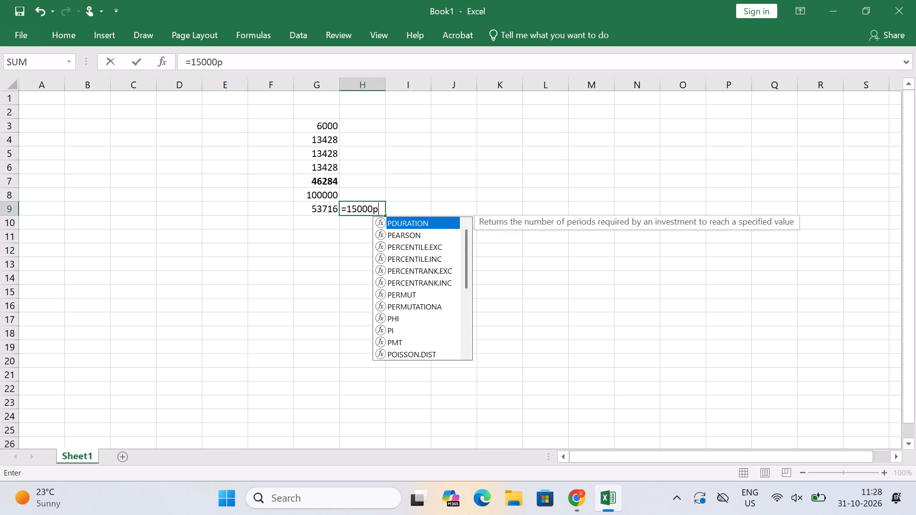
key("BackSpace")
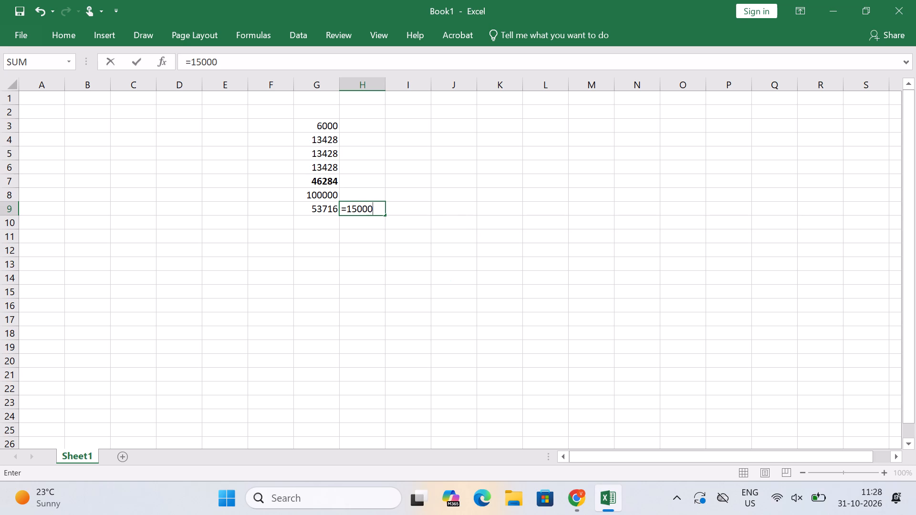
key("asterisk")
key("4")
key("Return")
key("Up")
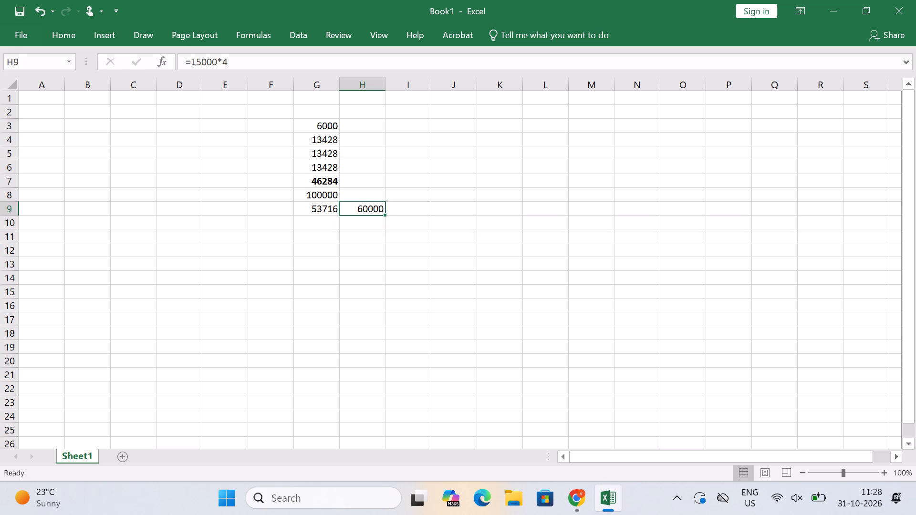
Calculate the difference between H9 and G9 in cell I9 with the formula =H9-G9.
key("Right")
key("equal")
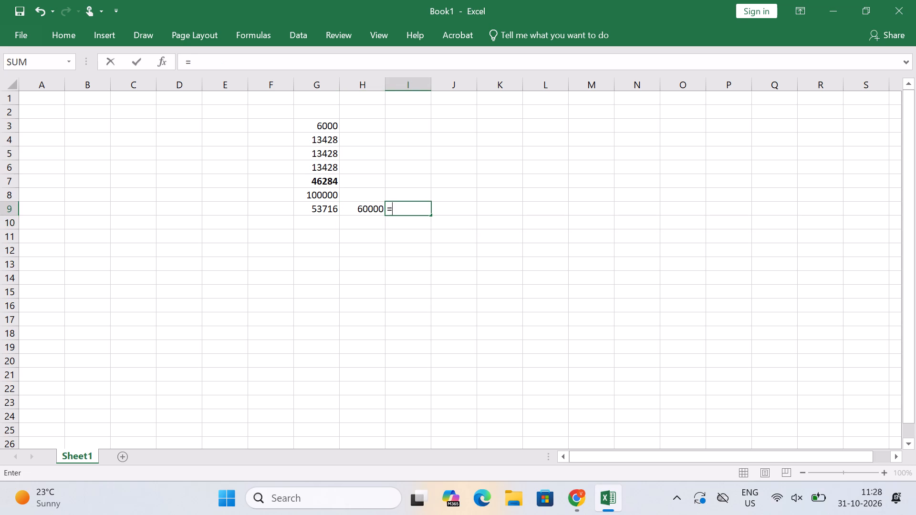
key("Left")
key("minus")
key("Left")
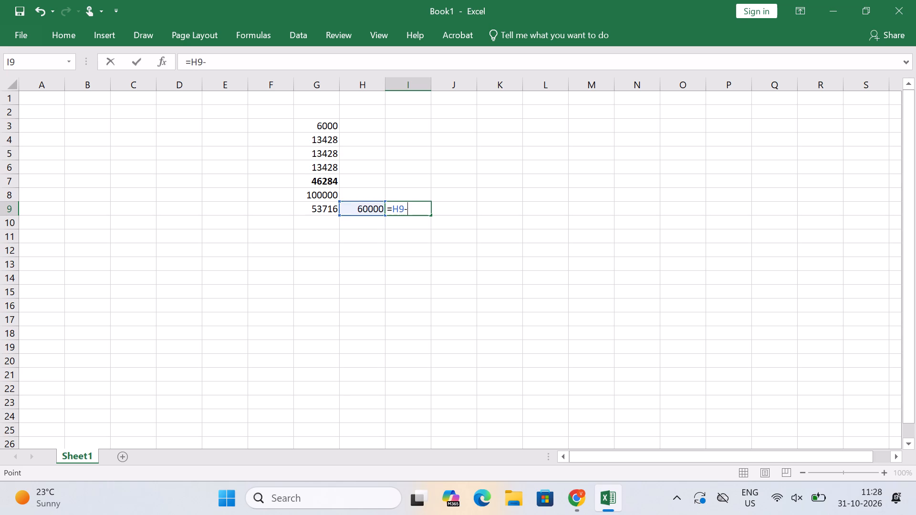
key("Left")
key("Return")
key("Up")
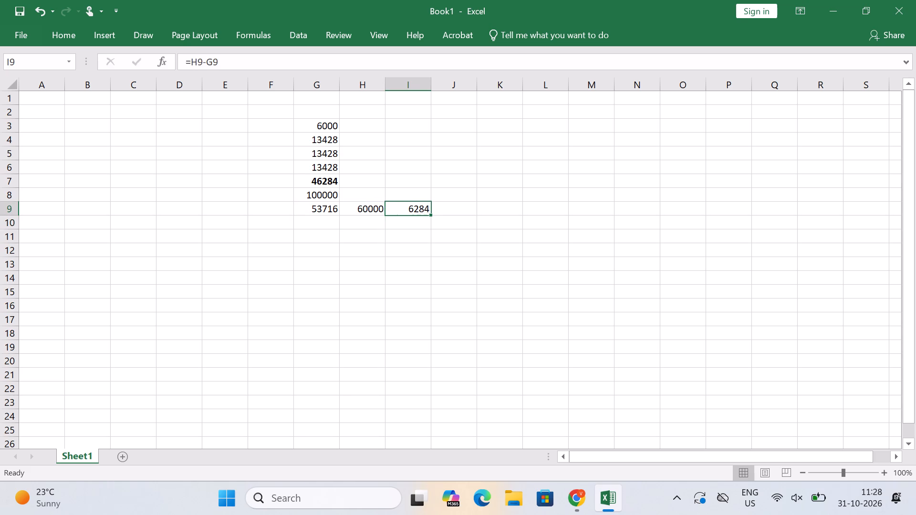
Enter 4990 in J9 and add it to I9 in cell J10 with the formula =J9+I9.
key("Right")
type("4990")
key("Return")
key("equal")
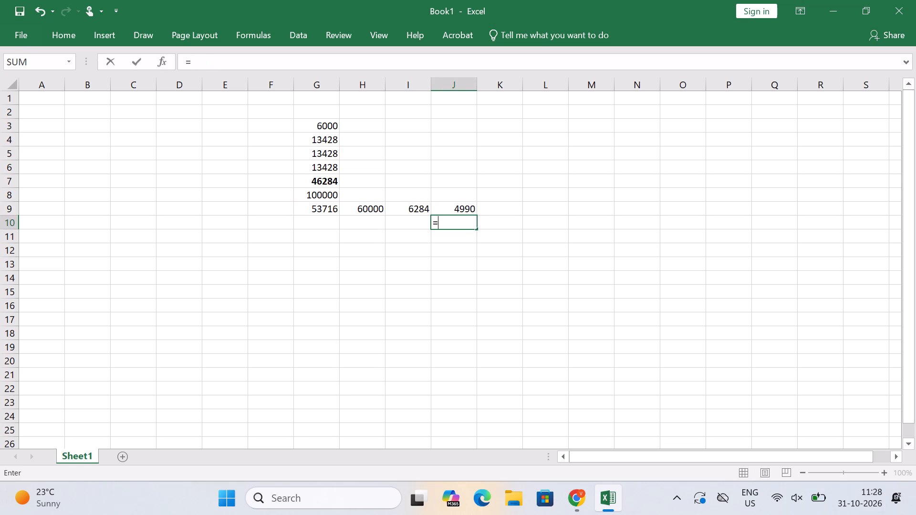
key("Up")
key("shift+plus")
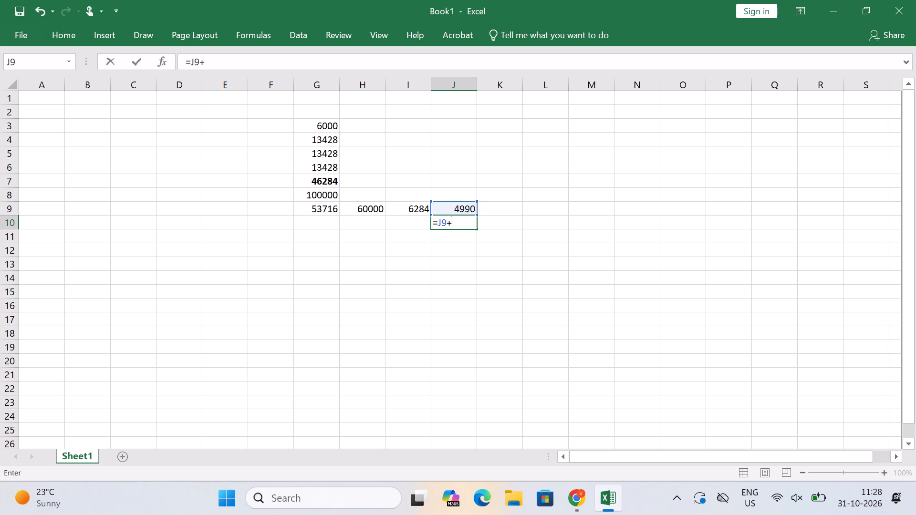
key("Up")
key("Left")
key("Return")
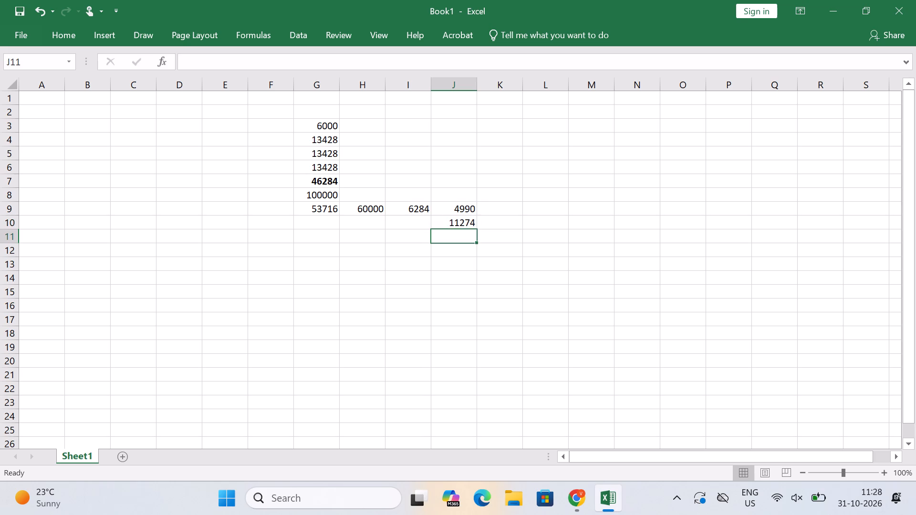
Change the amount in cell J9 to 4900.
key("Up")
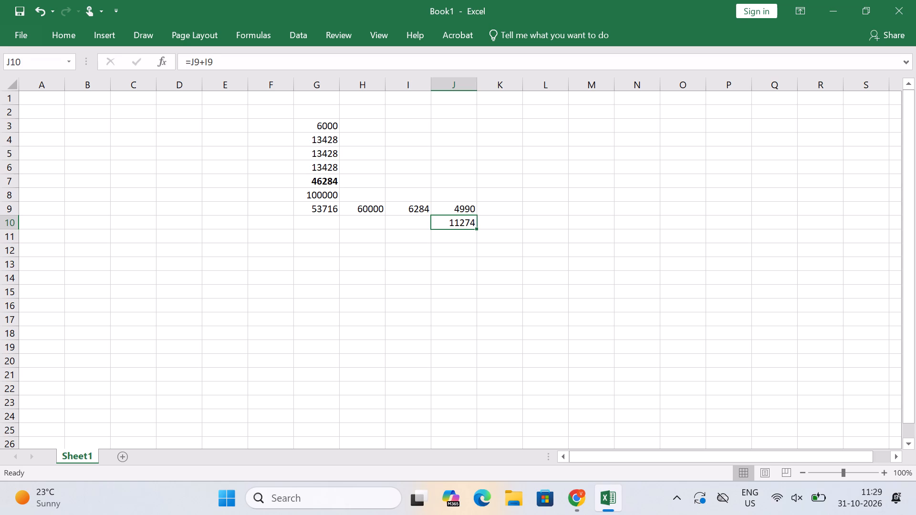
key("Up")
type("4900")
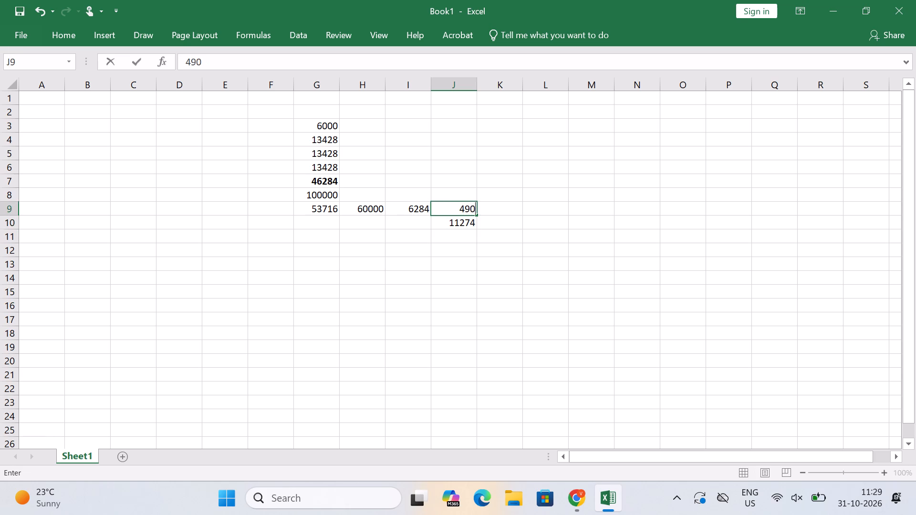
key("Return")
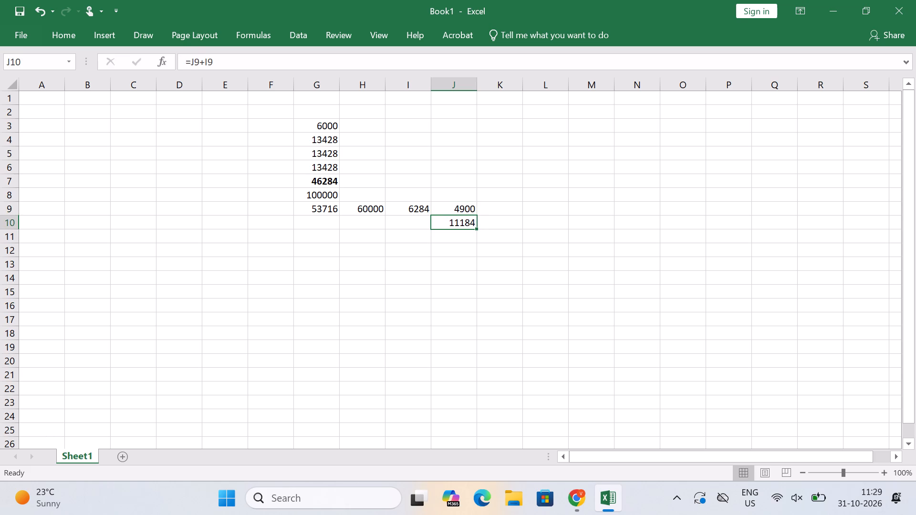
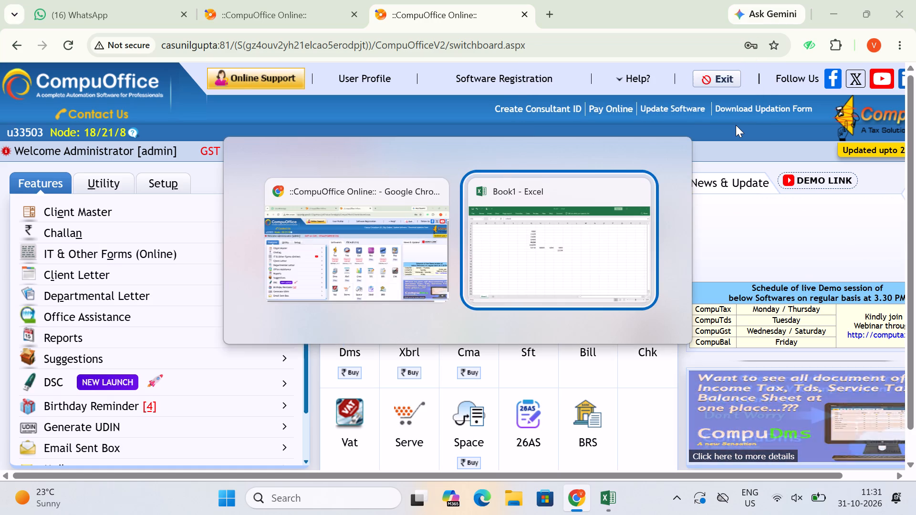
Apply the comma number style with two decimals to the amounts in G3:G6.
key("Up")
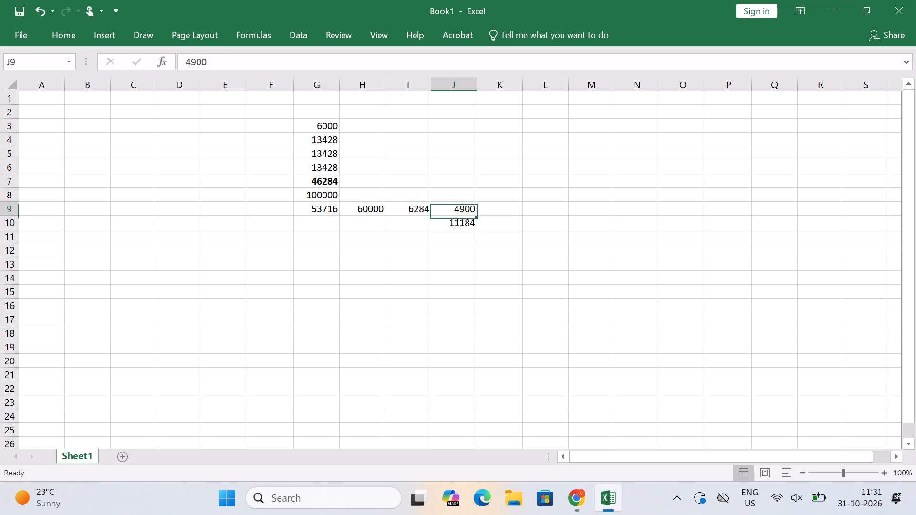
key("Left")
key("Left")
key("Left")
key("Up")
key("Up")
key("Up")
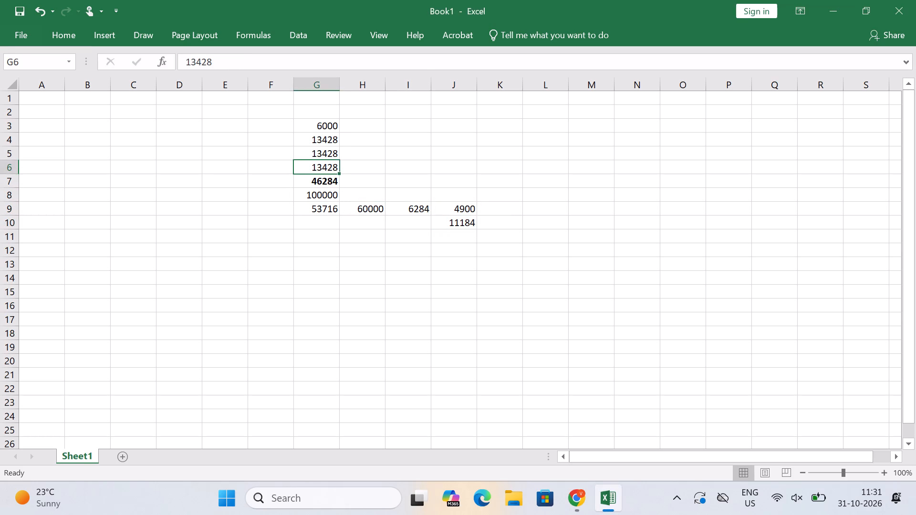
key("shift+Up")
key("shift+Up")
key("shift+Up")
key("alt+h")
key("alt+k")
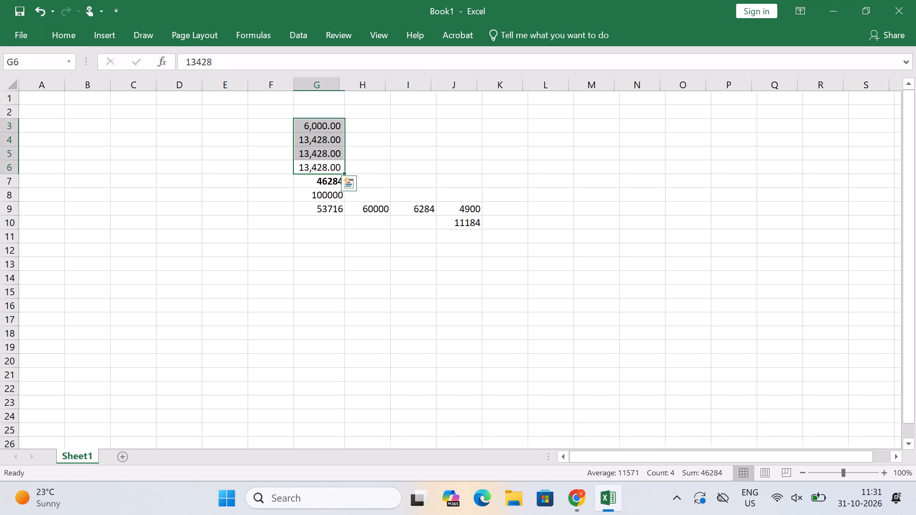
Apply the comma style to the bold total in G7 and to cells G8 and G9 below it.
key("Down")
key("Down")
key("Up")
key("ctrl+b")
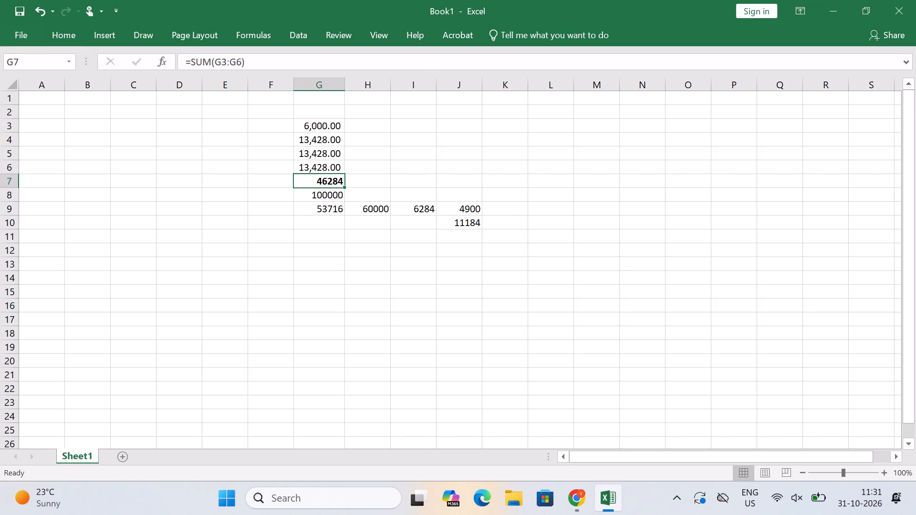
key("ctrl+b")
type("hk")
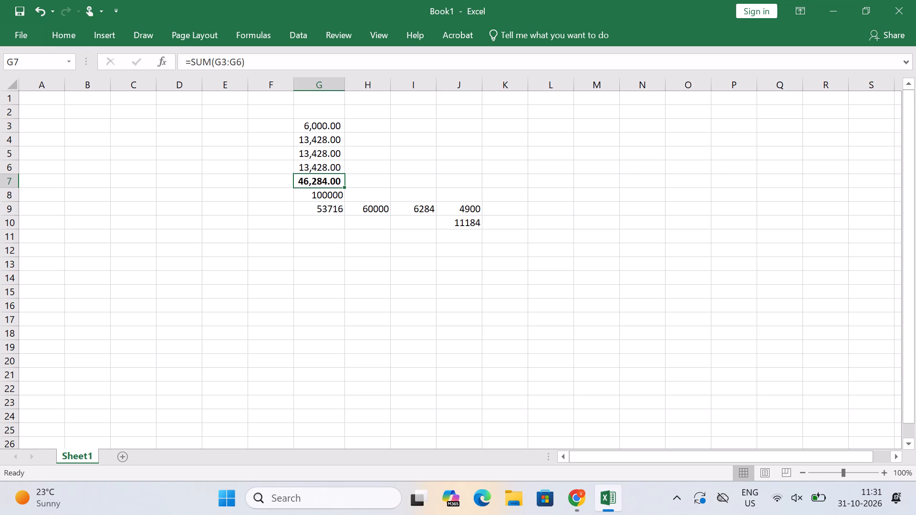
key("Down")
type("hk")
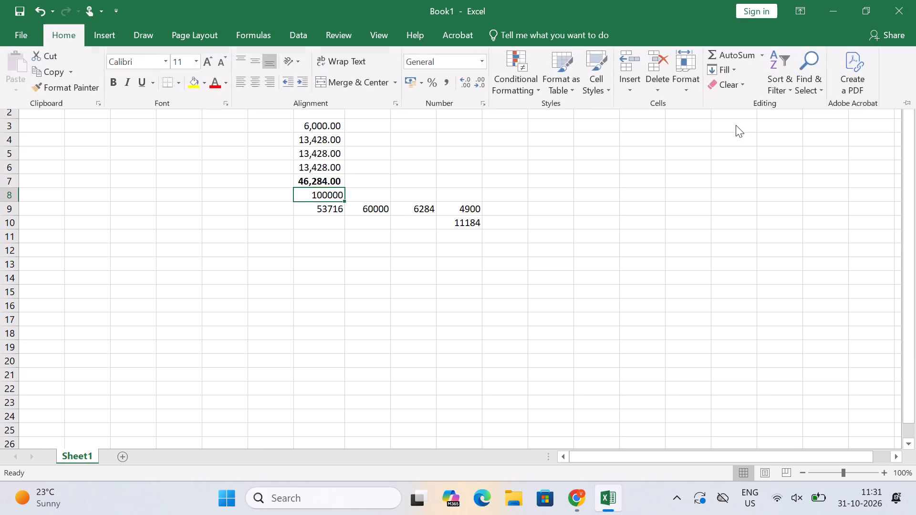
key("Down")
type("hk")
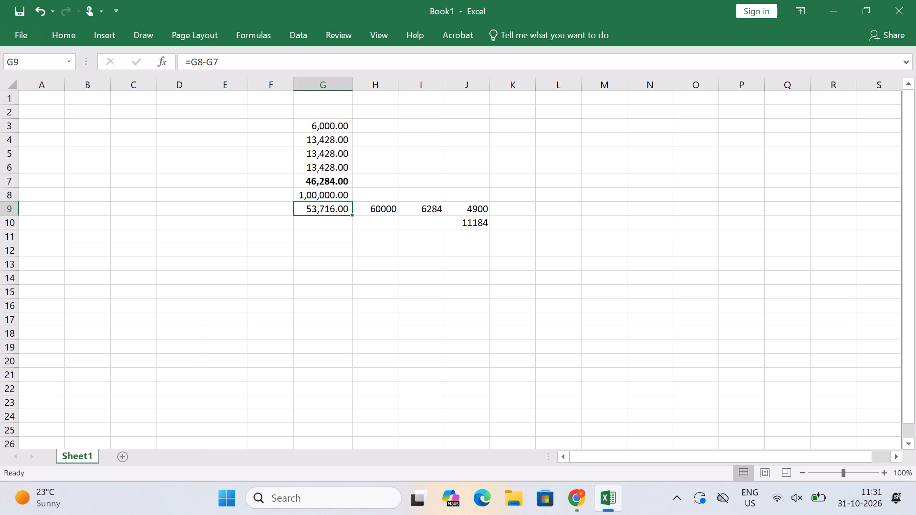
Apply the comma style to cells H9, I9, J9 and J10.
key("Up")
key("Right")
key("Down")
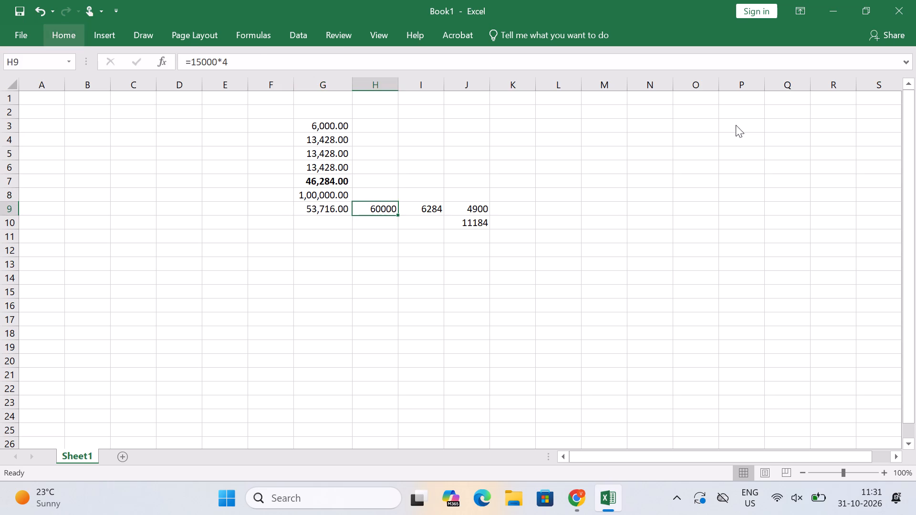
type("hk")
key("Right")
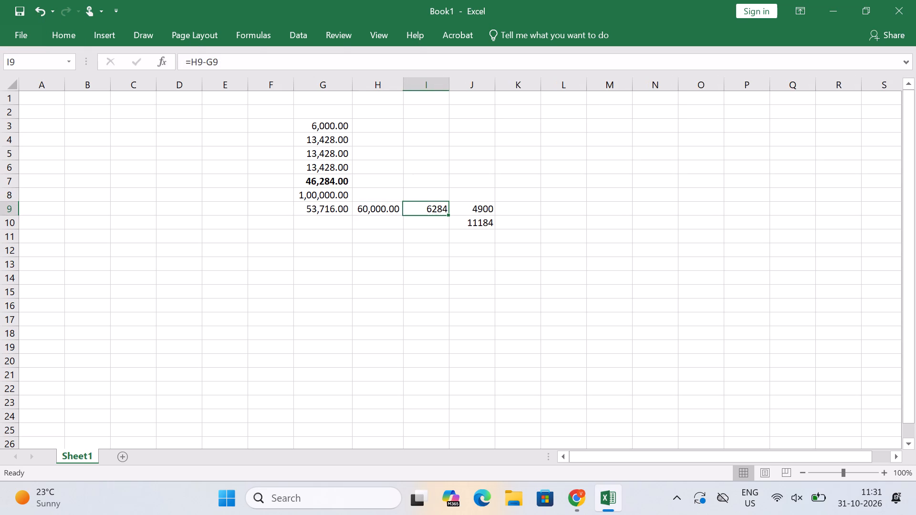
type("hk")
key("Right")
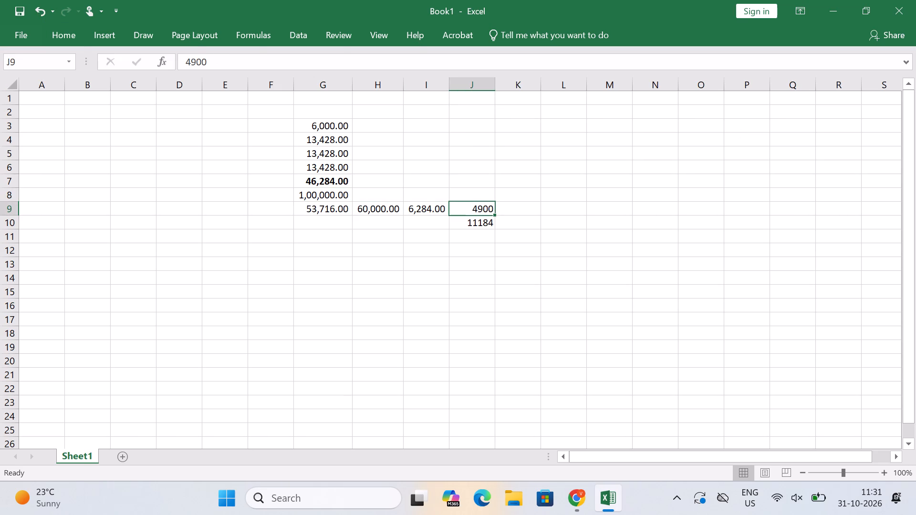
type("hk")
key("Down")
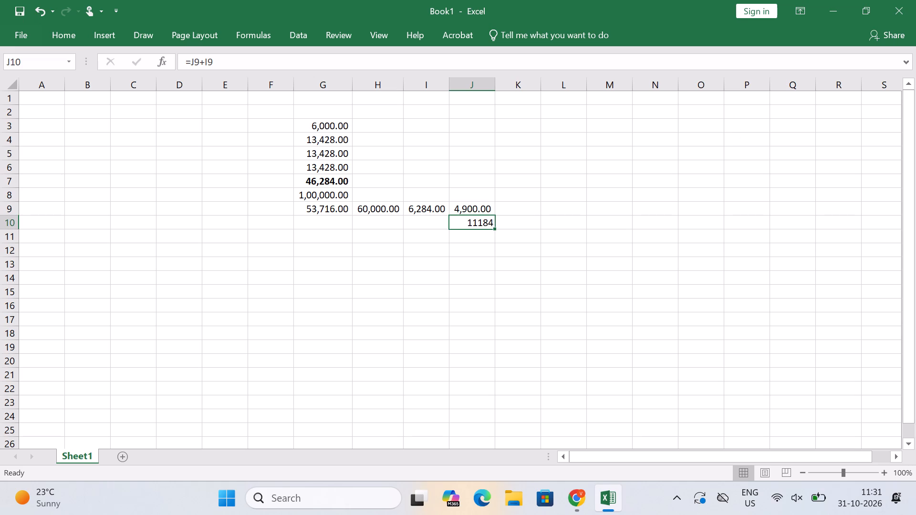
type("hk")
Review the amounts, total and difference in G3:G9, along with the figure in H9.
key("Up")
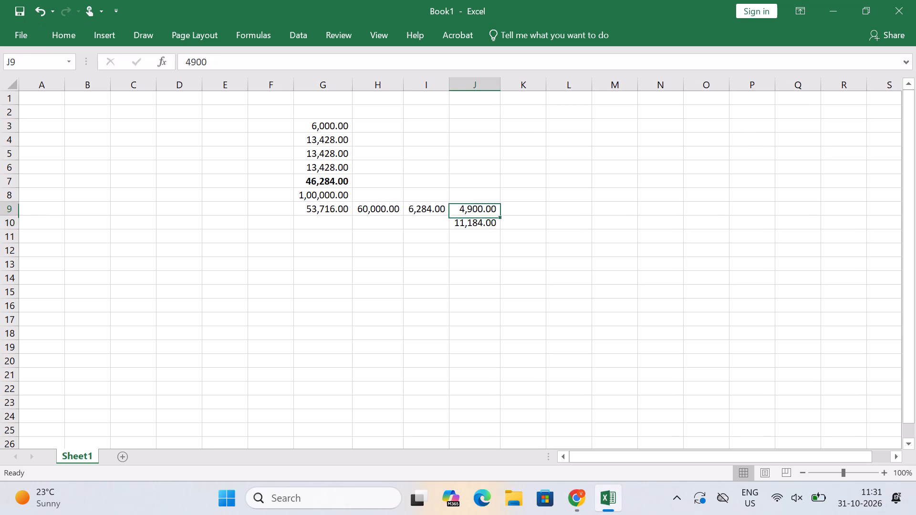
key("Left")
key("Left")
key("Left")
key("Up")
key("Up")
key("Up")
key("Up")
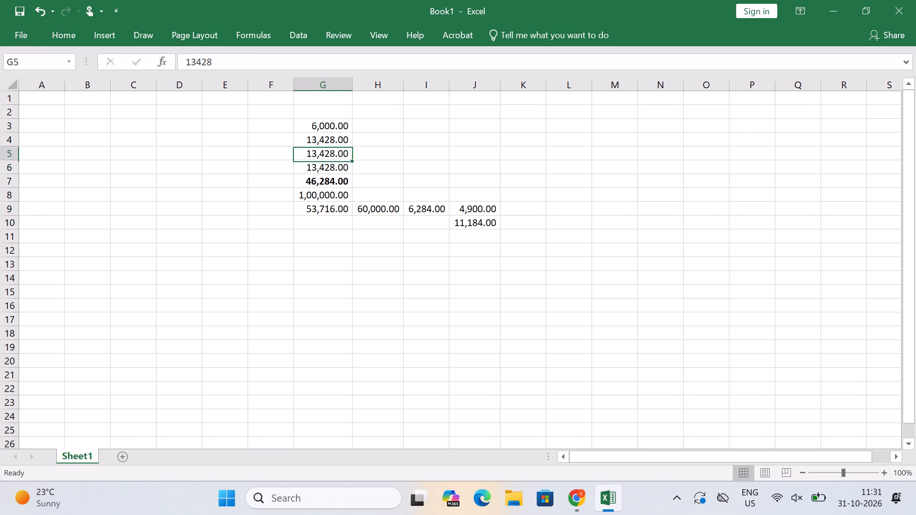
key("Up")
key("Up")
key("Down")
key("Down")
key("Up")
key("Up")
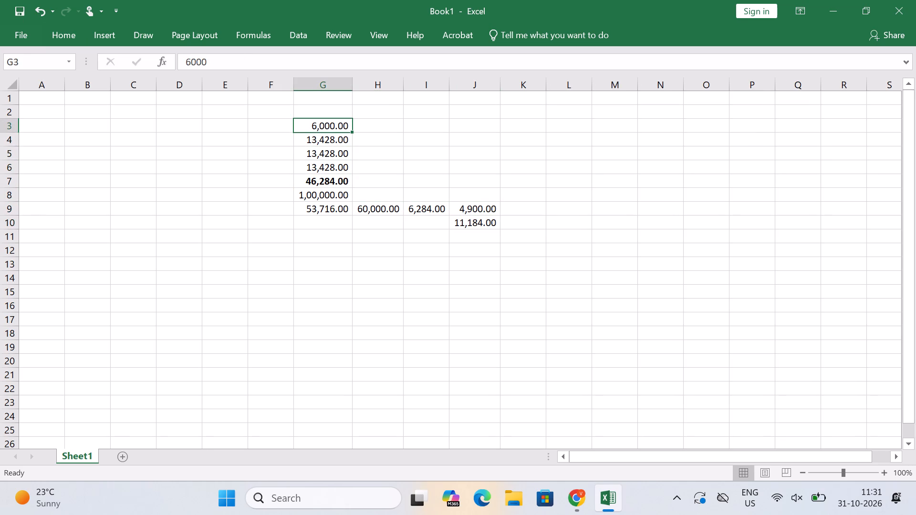
key("Up")
key("Up")
key("Up")
key("Up")
key("Down")
key("Down")
key("Down")
key("Down")
key("Up")
key("Up")
key("Down")
key("Down")
key("Down")
key("Down")
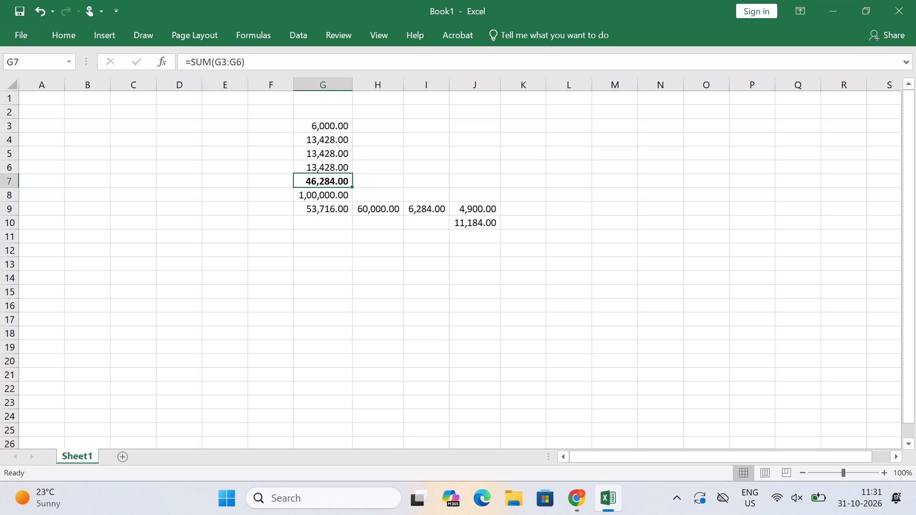
key("Down")
key("Up")
key("Up")
key("Up")
key("Up")
key("Up")
key("Down")
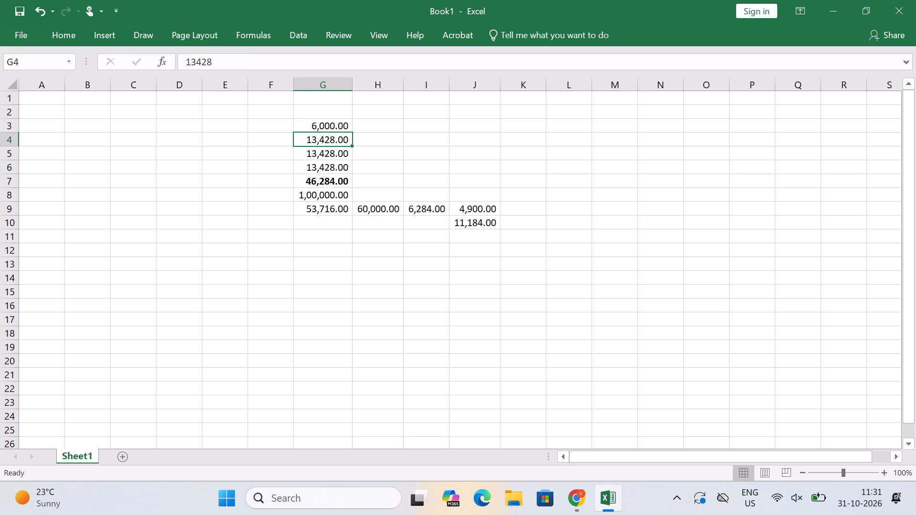
key("Right")
key("Left")
key("Up")
key("Down")
key("Down")
key("Down")
key("Down")
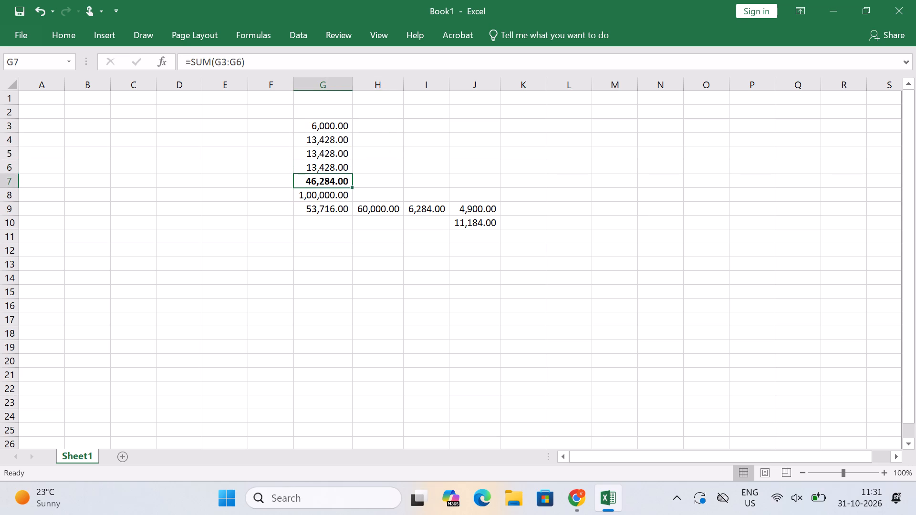
key("Down")
key("Down")
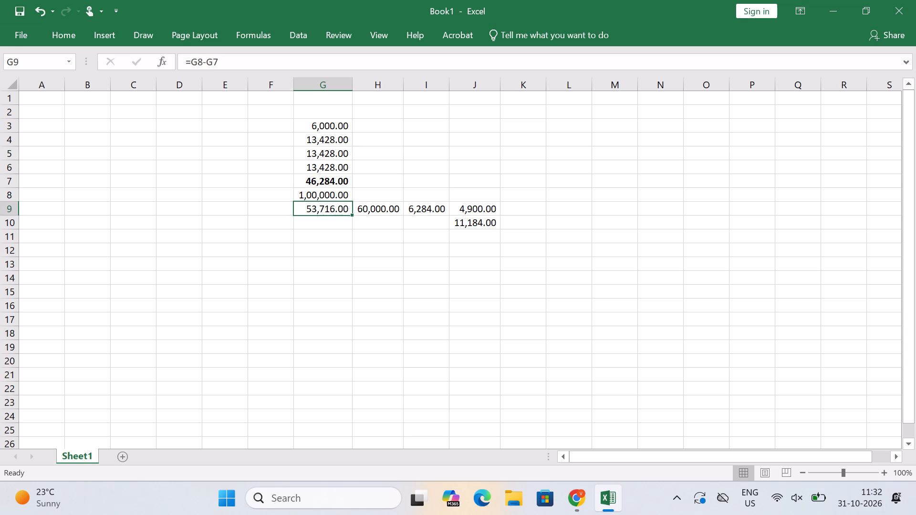
key("Right")
key("Left")
key("Right")
key("Left")
key("Right")
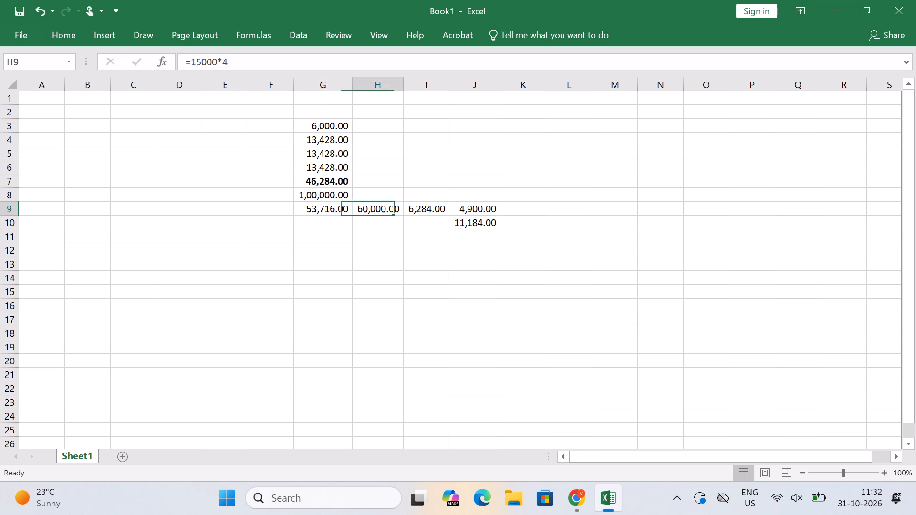
key("Up")
key("Left")
key("Up")
key("Up")
key("Up")
key("Up")
key("Up")
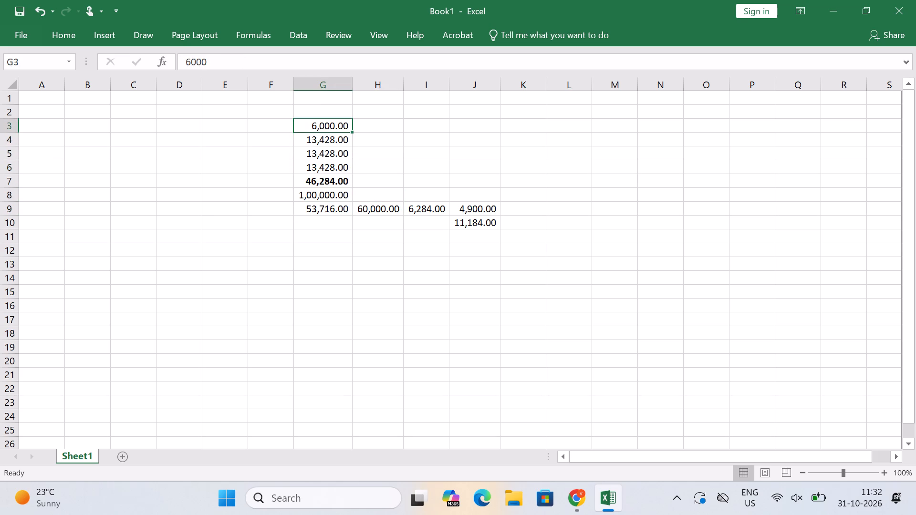
key("Down")
key("Down")
key("Down")
key("Down")
key("Down")
key("Up")
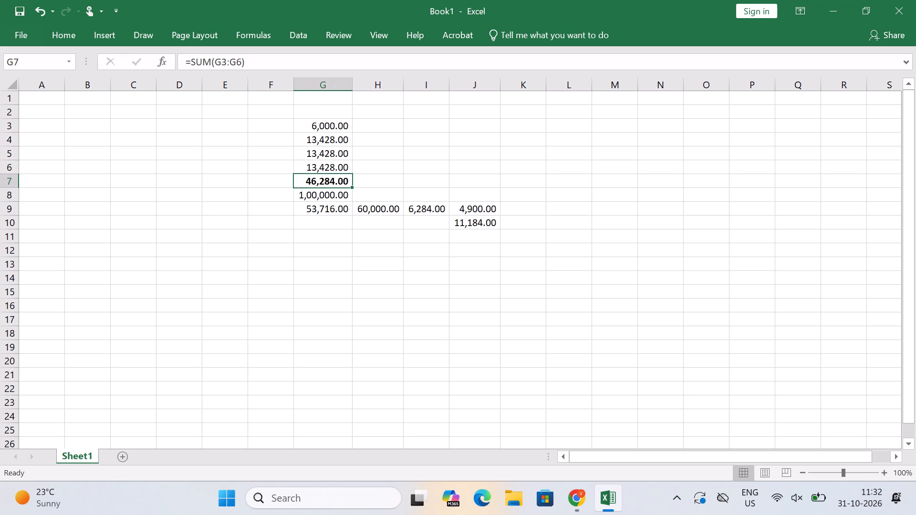
Check the formulas behind the total in G7, the difference in G9, and the figures in H9 and I9.
key("F2")
key("Return")
key("Up")
key("Down")
key("Down")
key("Up")
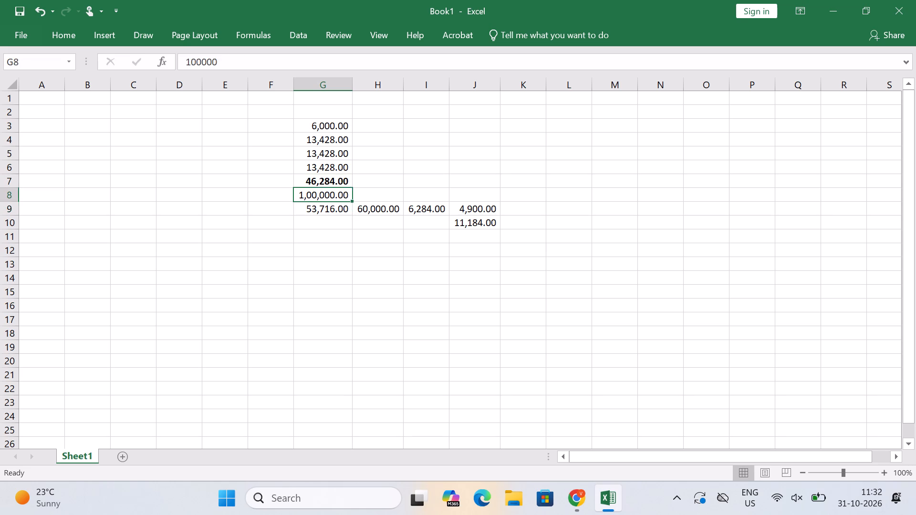
key("Down")
key("F2")
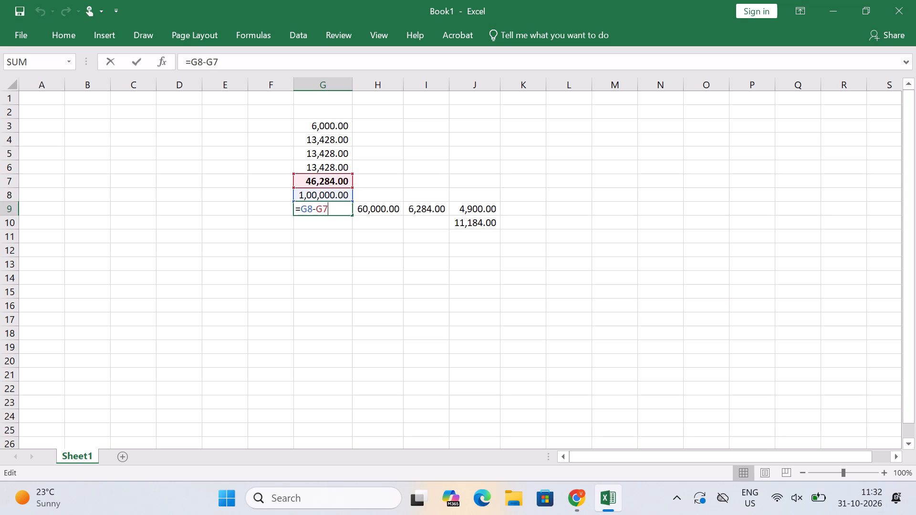
key("Return")
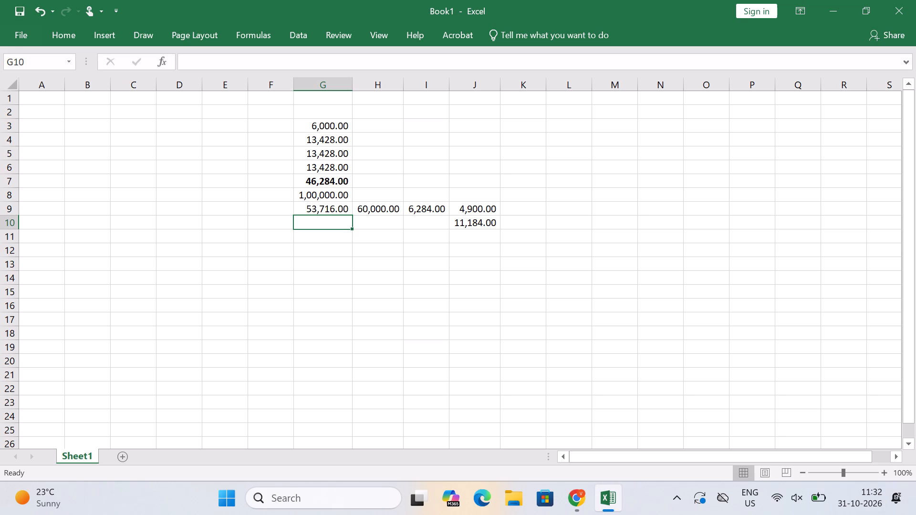
key("Up")
key("Right")
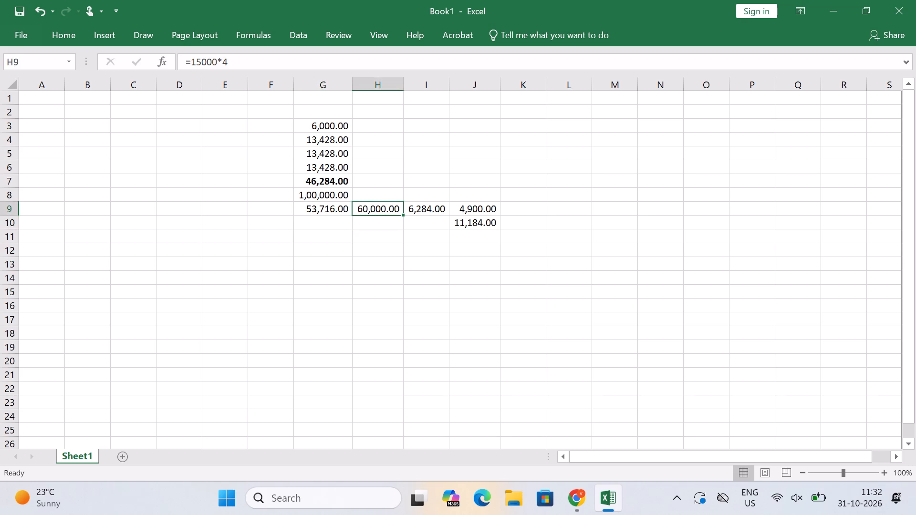
key("Right")
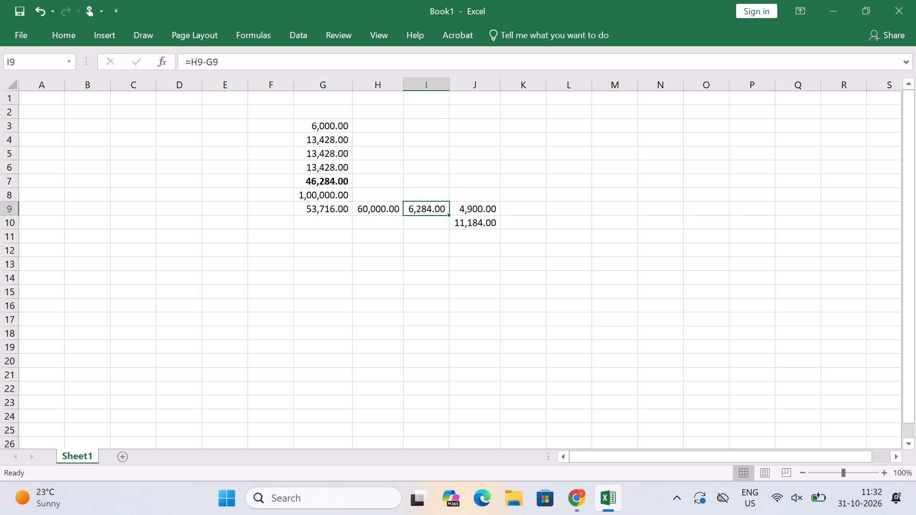
key("Left")
key("Left")
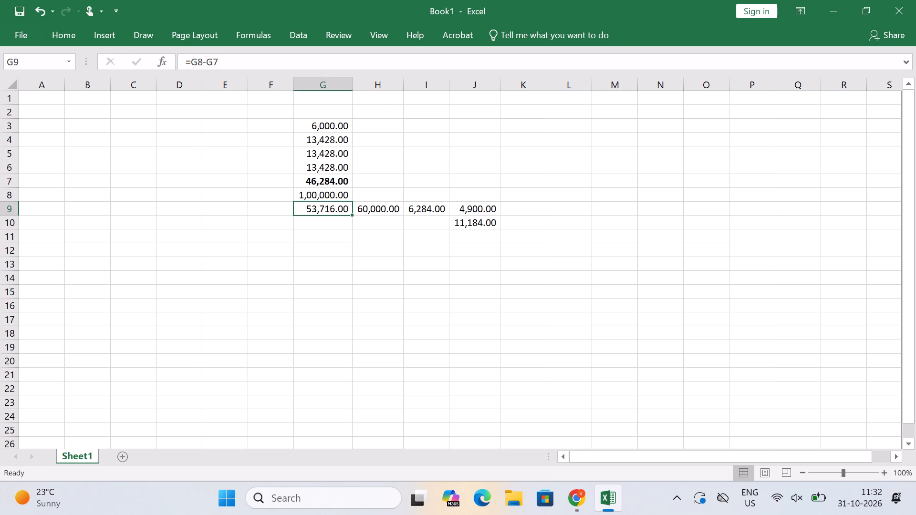
Insert a row above the total in row 7 and enter 10000 in the new cell G7.
key("Up")
key("Up")
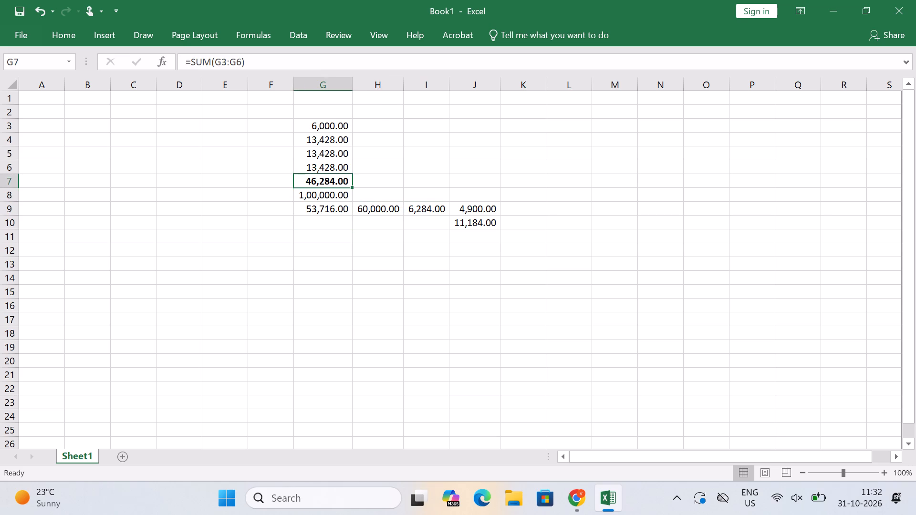
key("shift+space")
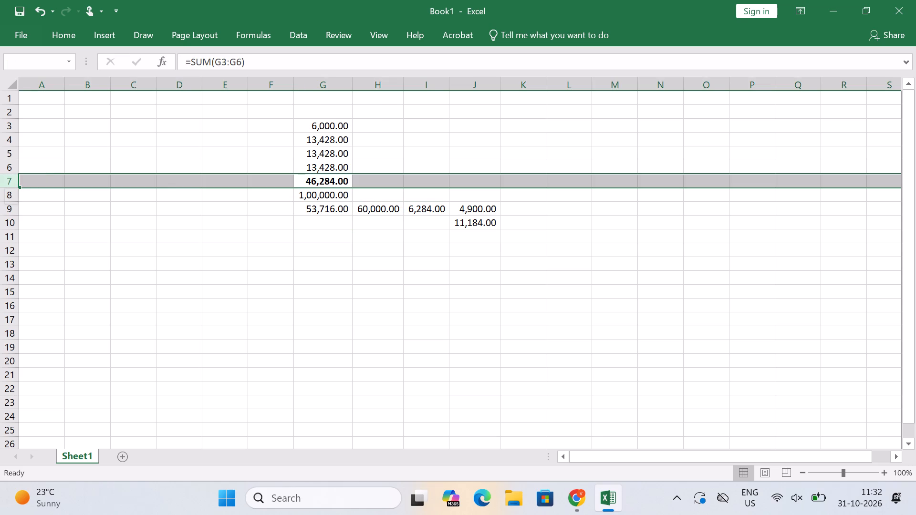
key("ctrl+shift+equal")
key("Left")
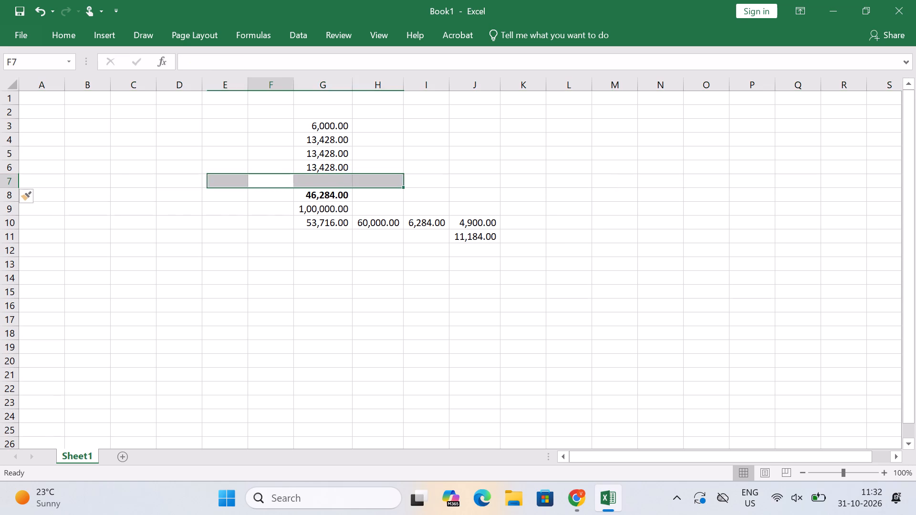
key("Right")
type("10000")
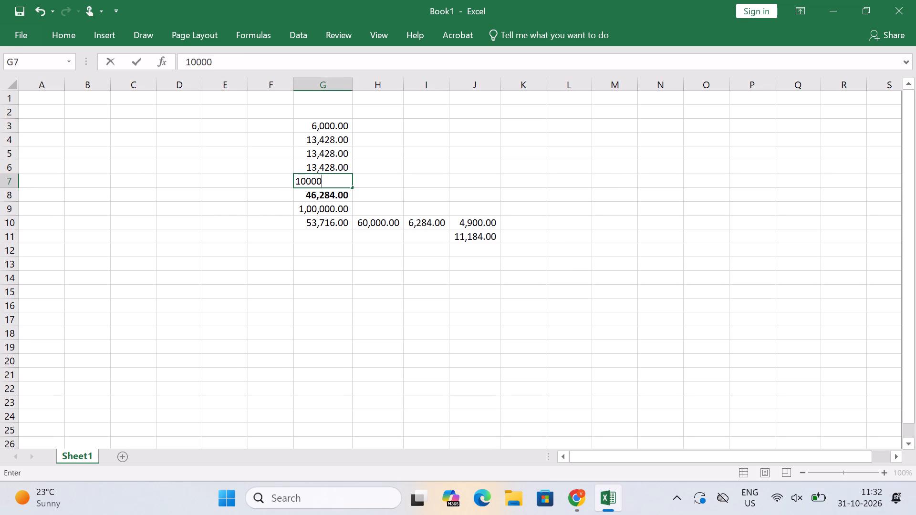
key("Tab")
AutoFit the width of column I to the value in I10.
key("Down")
key("Down")
key("Down")
key("Right")
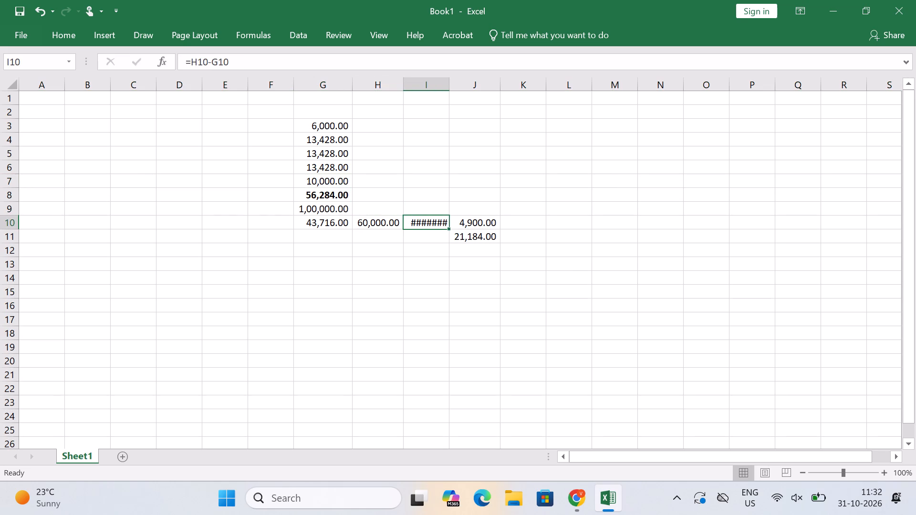
key("alt+h")
type("oi")
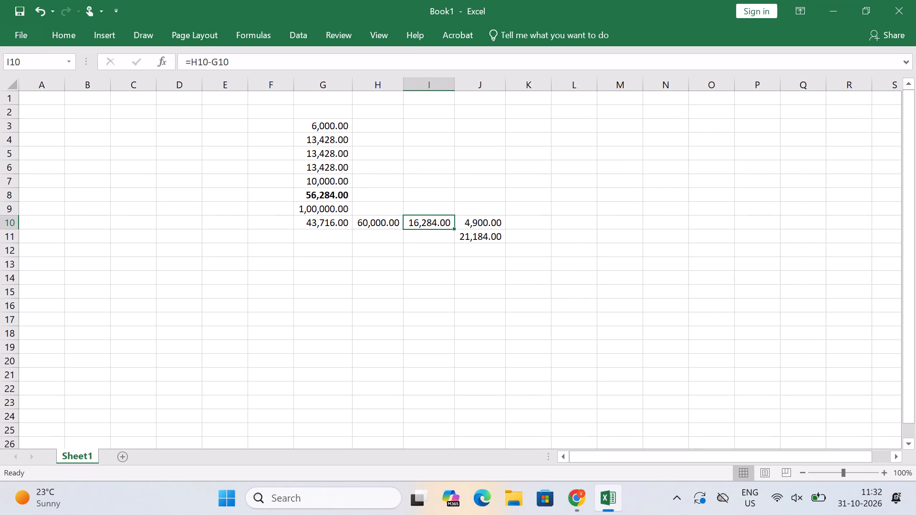
Make the amount in cell G9 bold.
key("Left")
key("Left")
key("Up")
key("ctrl+b")
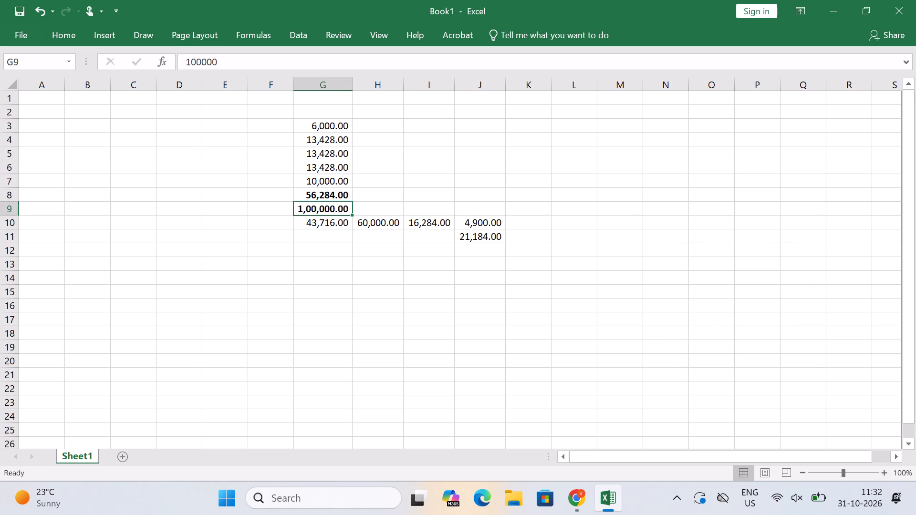
Switch to the Chrome window showing CompuOffice Online.
key("alt+Tab")
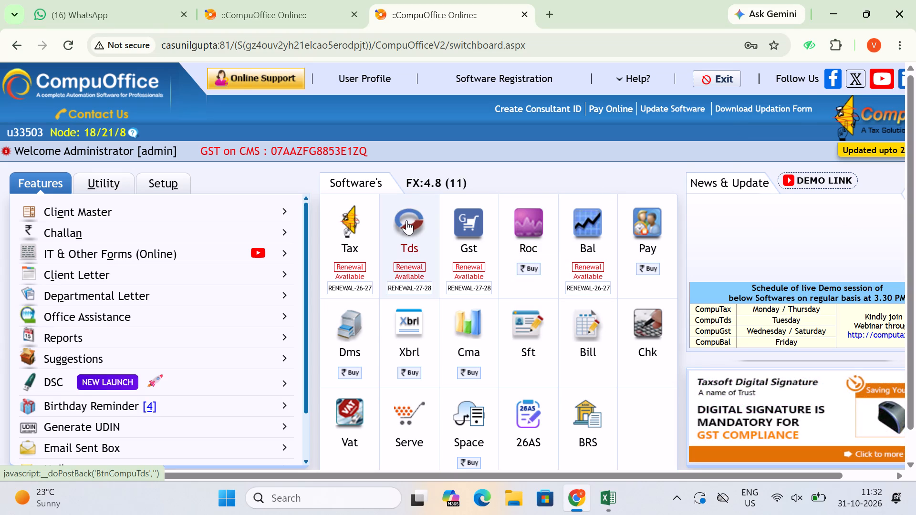
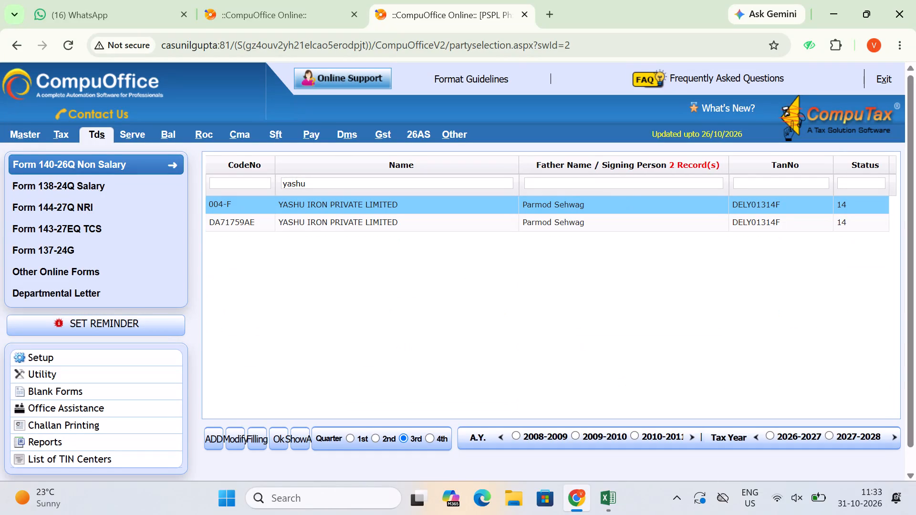
Open the YASHU IRON PRIVATE LIMITED record with code 004-F under Form 140-26Q Non Salary.
key("Return")
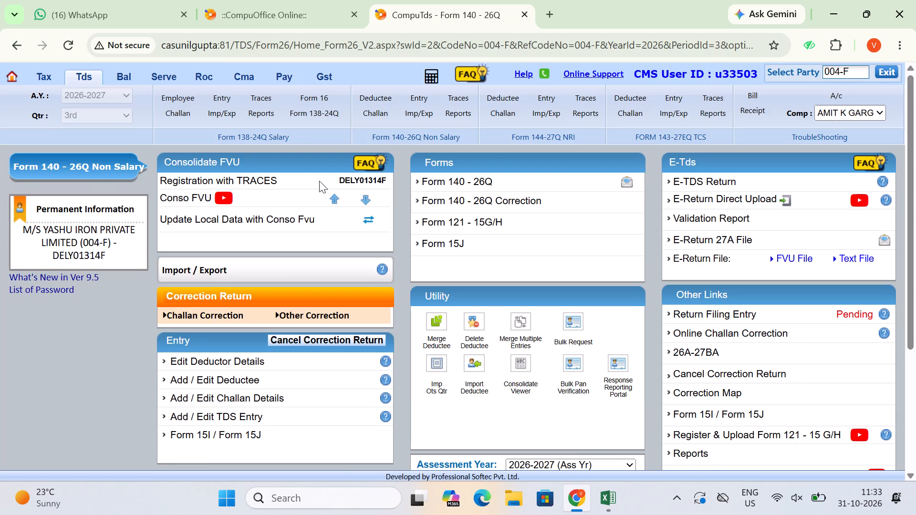
Set the return period to 2026-2027 (Tax Yr) and the 2nd quarter.
scroll(463, 334, "down", 1)
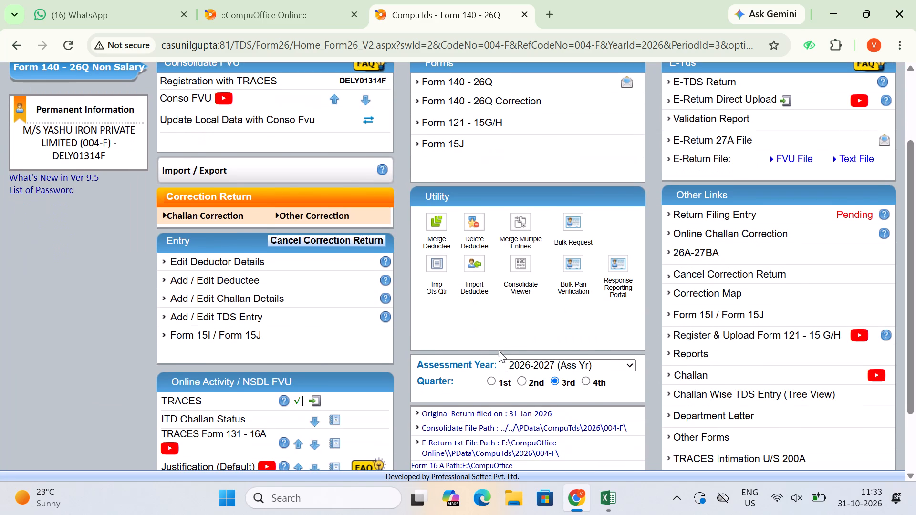
left_click(524, 361)
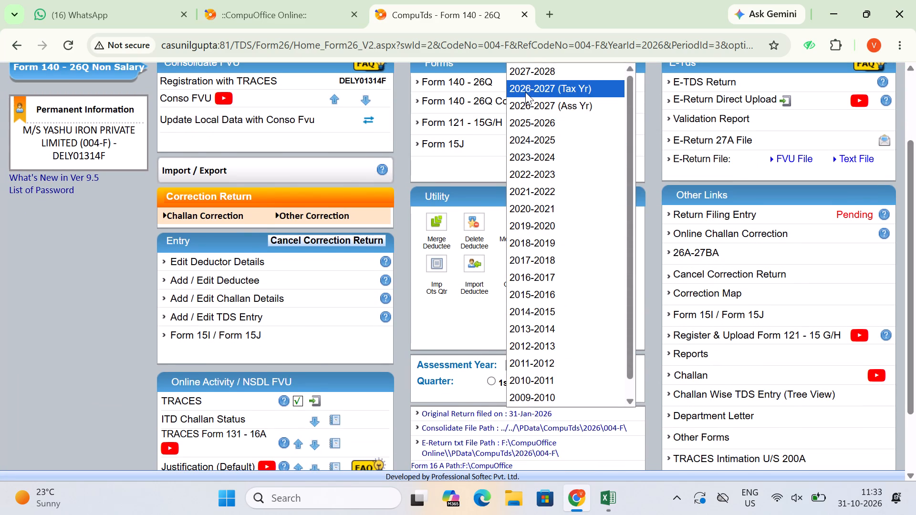
left_click(525, 92)
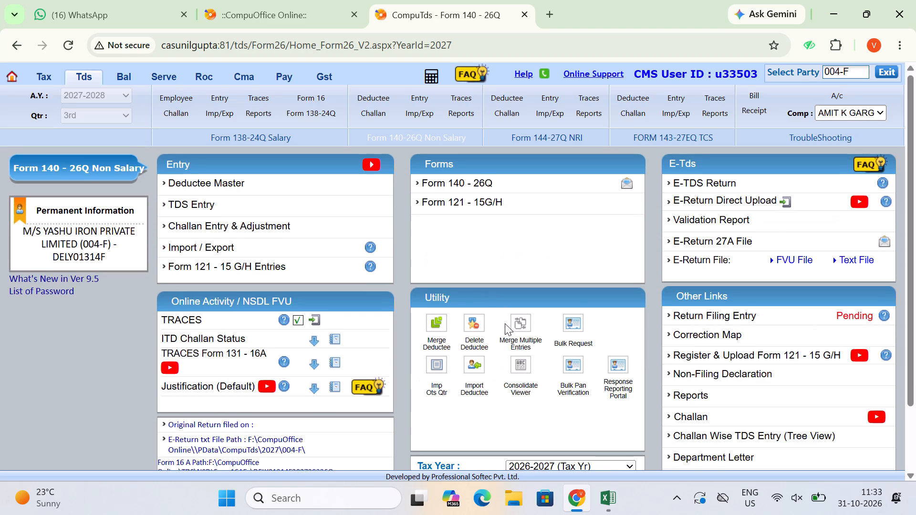
scroll(505, 324, "down", 1)
left_click(520, 402)
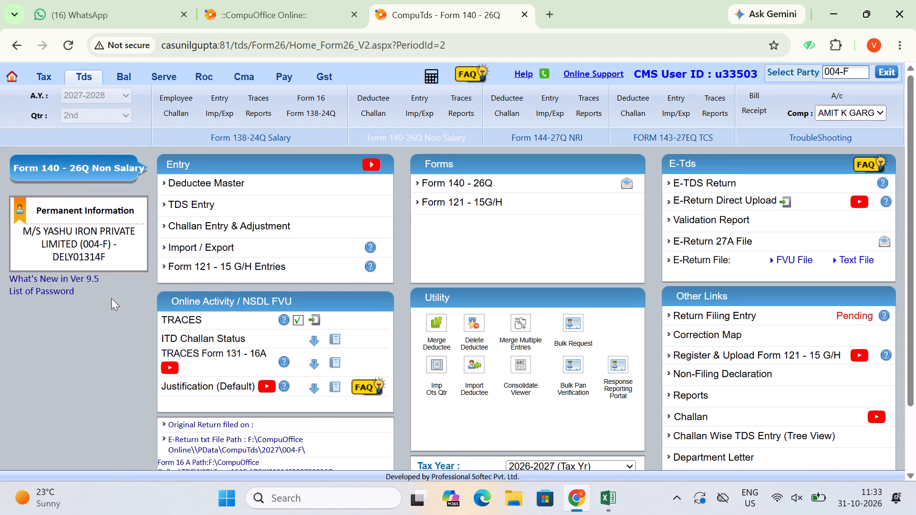
Launch the login for E-Return Direct Upload in the E-Tds section.
scroll(111, 298, "down", 2)
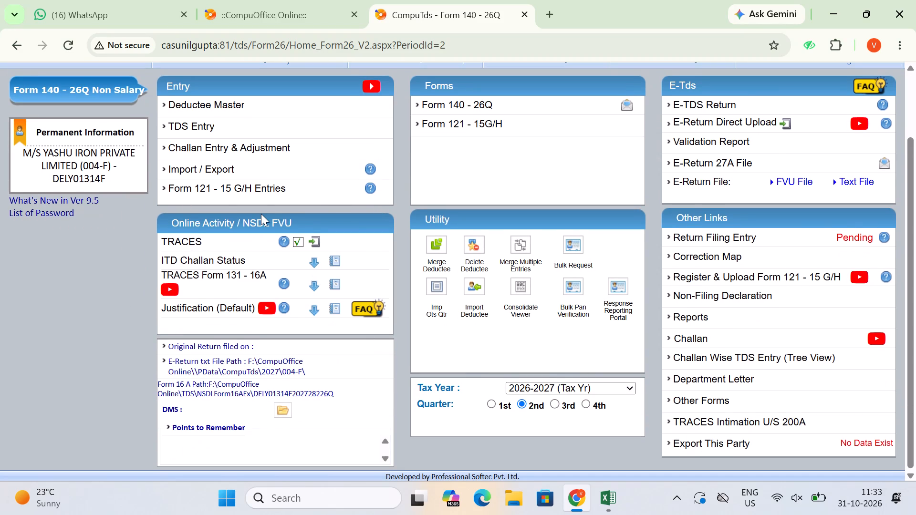
scroll(261, 214, "up", 1)
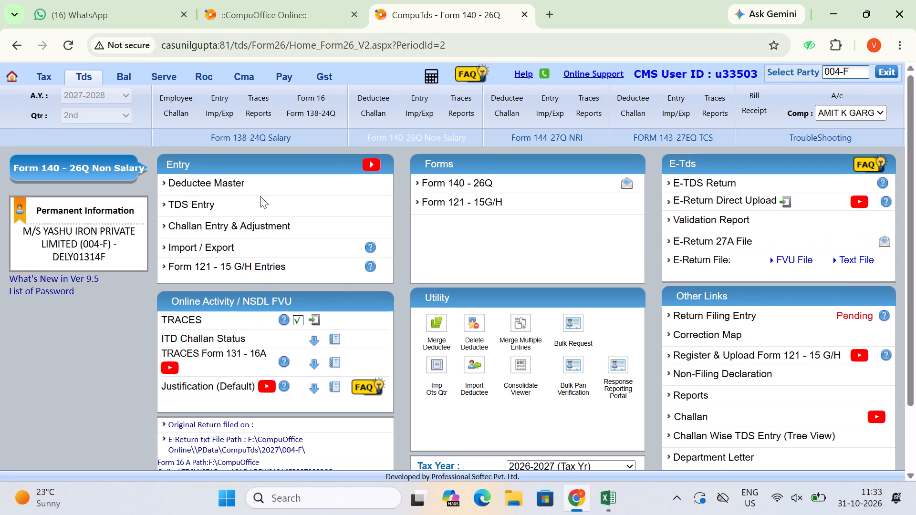
left_click(789, 204)
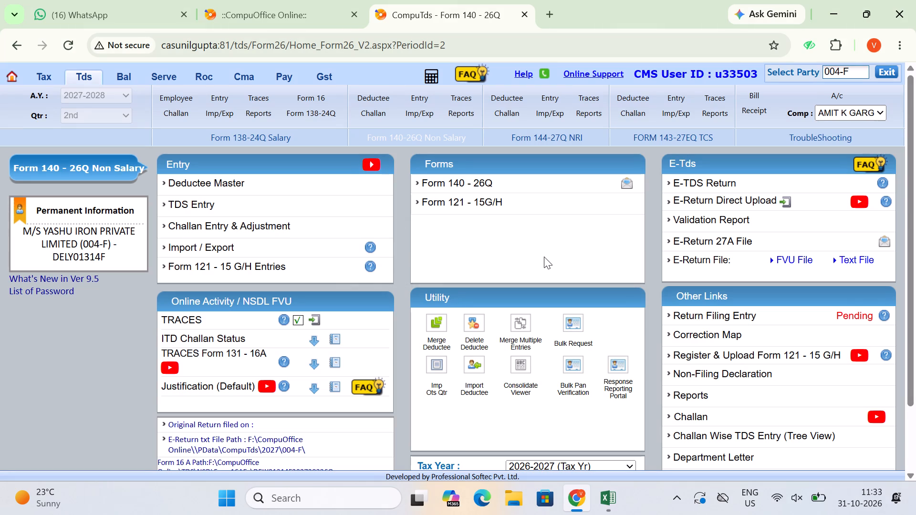
left_click(783, 203)
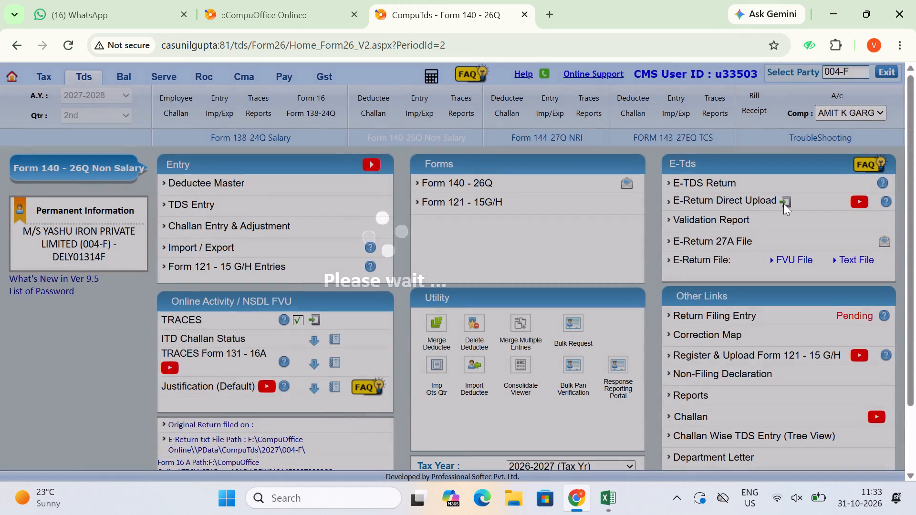
triple_click(783, 203)
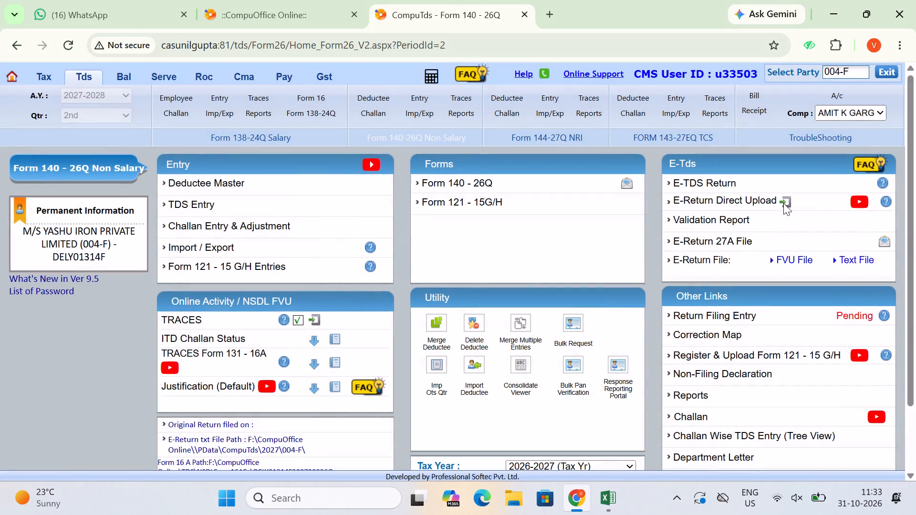
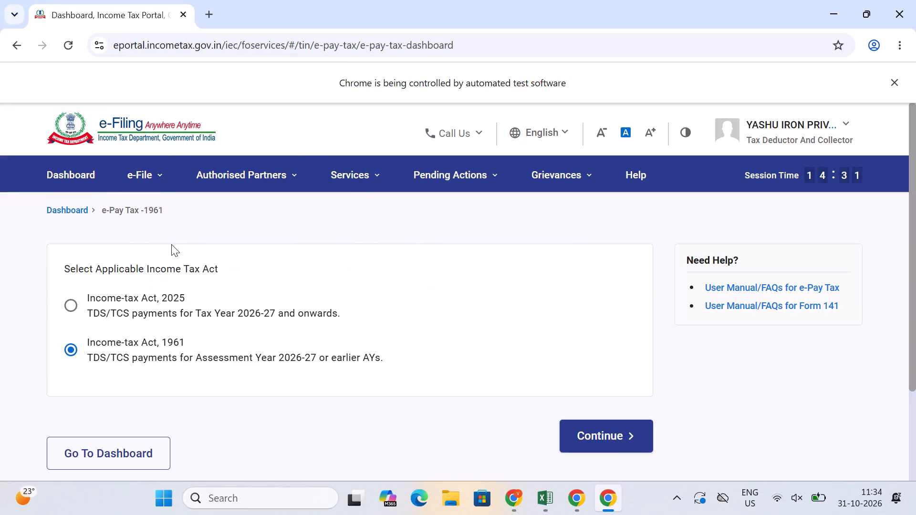
Open the e-Pay Tax payment history under the Income-tax Act, 2025.
left_click(145, 294)
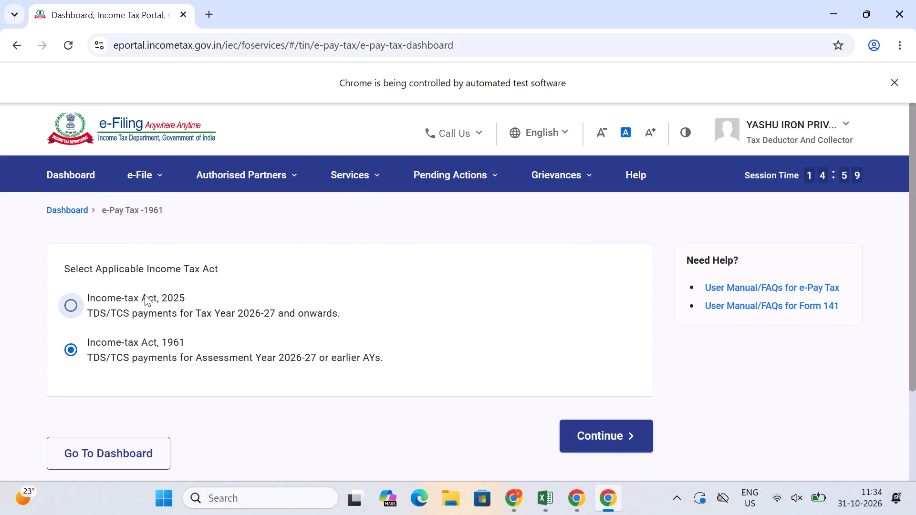
left_click(580, 430)
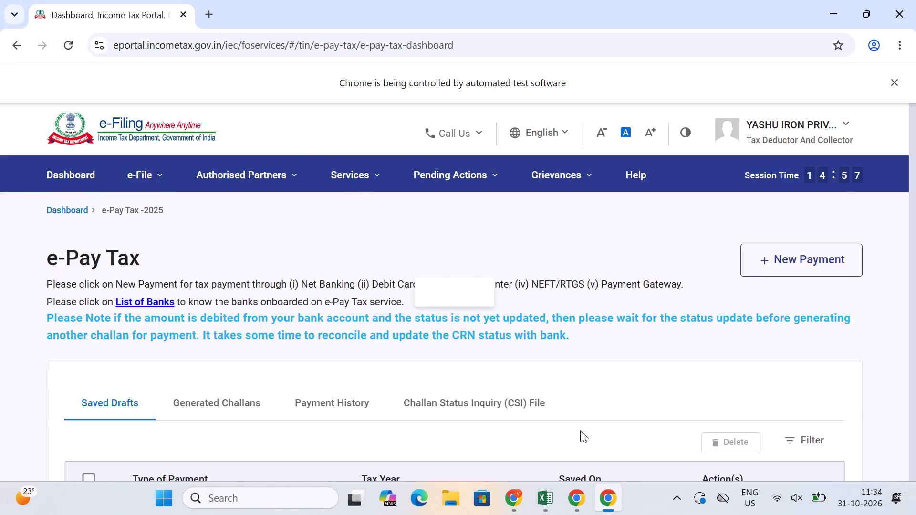
left_click(350, 403)
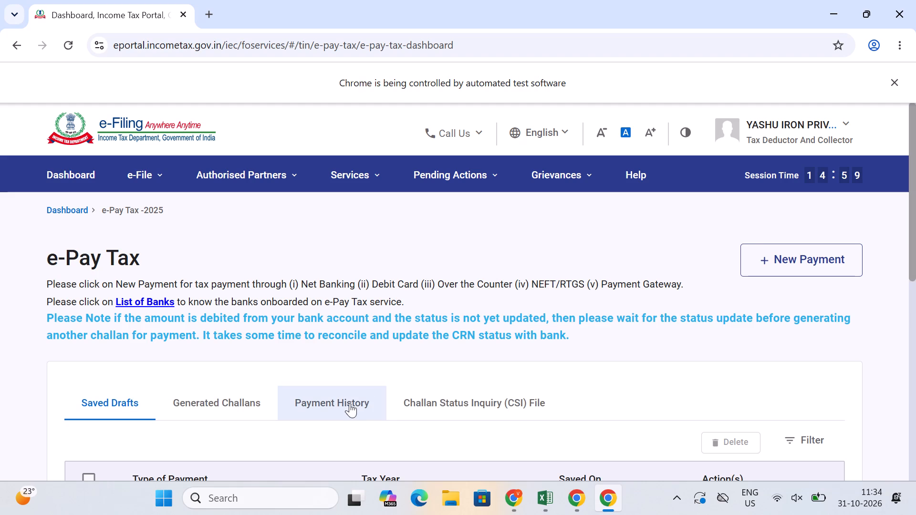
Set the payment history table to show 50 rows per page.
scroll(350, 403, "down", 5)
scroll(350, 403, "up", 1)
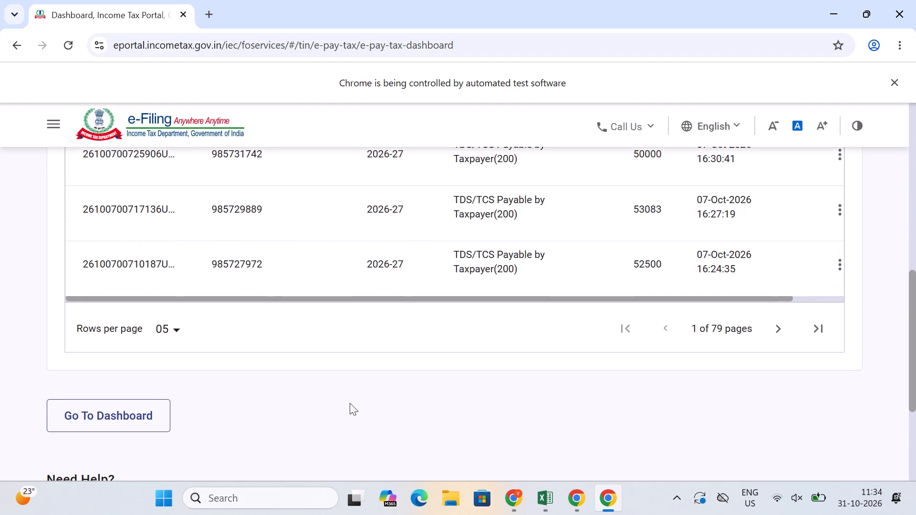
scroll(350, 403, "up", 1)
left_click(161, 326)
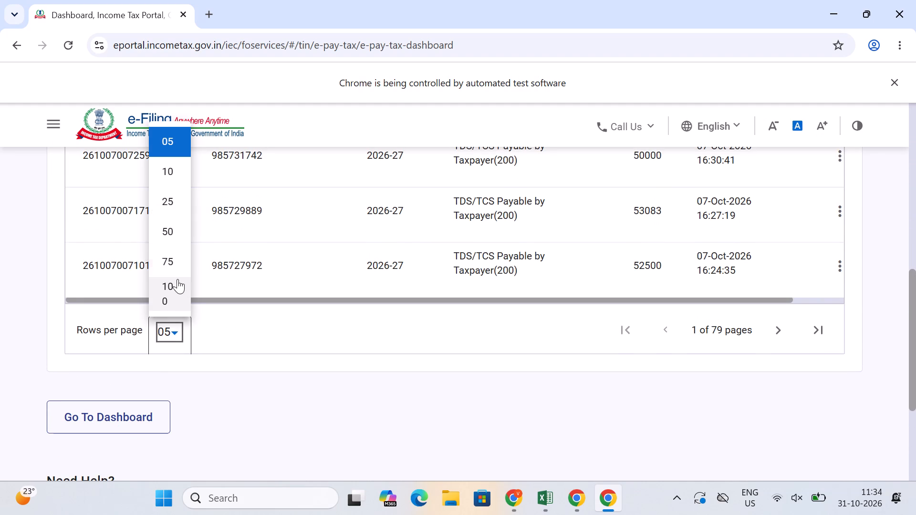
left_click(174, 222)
Look through the payment history entries for their dates and amounts, down to the end of the table.
scroll(400, 309, "down", 1)
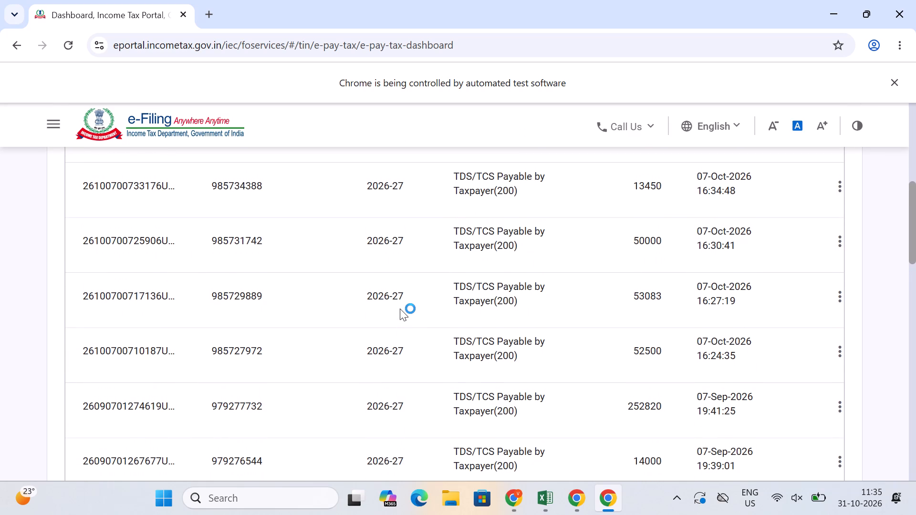
scroll(400, 309, "down", 4)
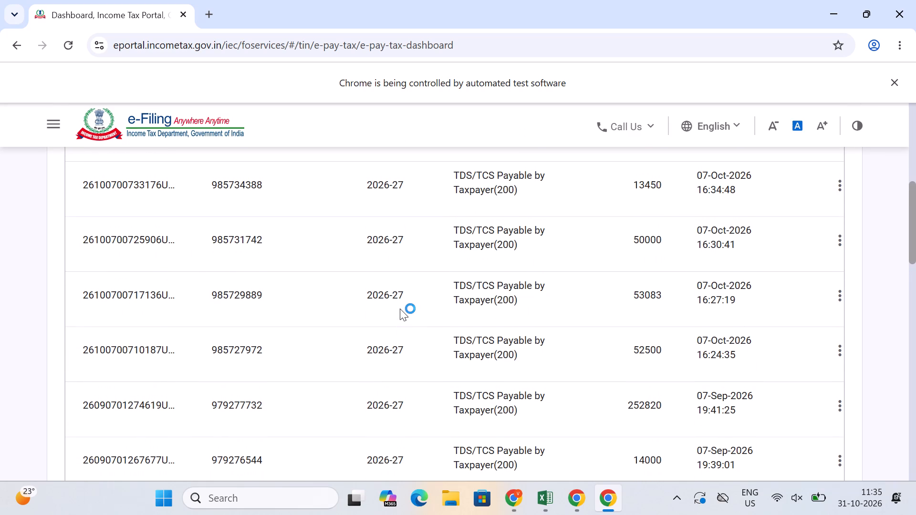
scroll(400, 309, "down", 3)
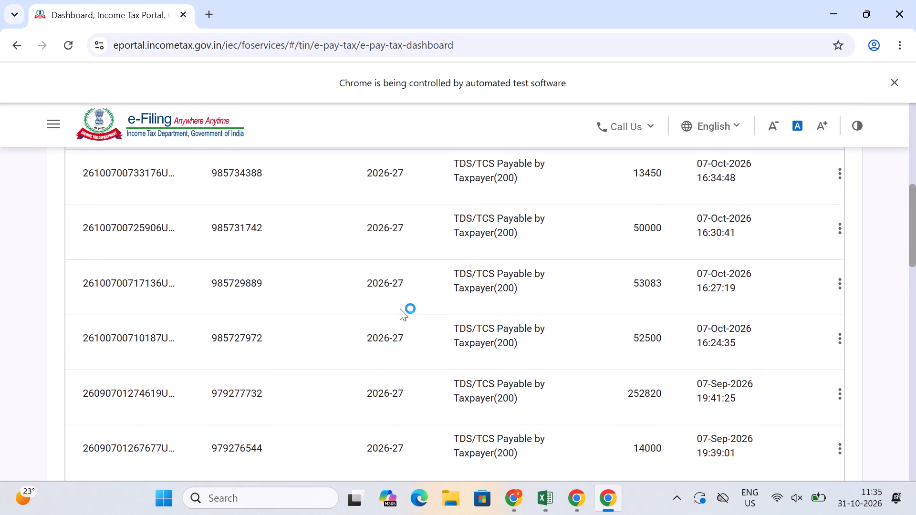
scroll(400, 309, "down", 1)
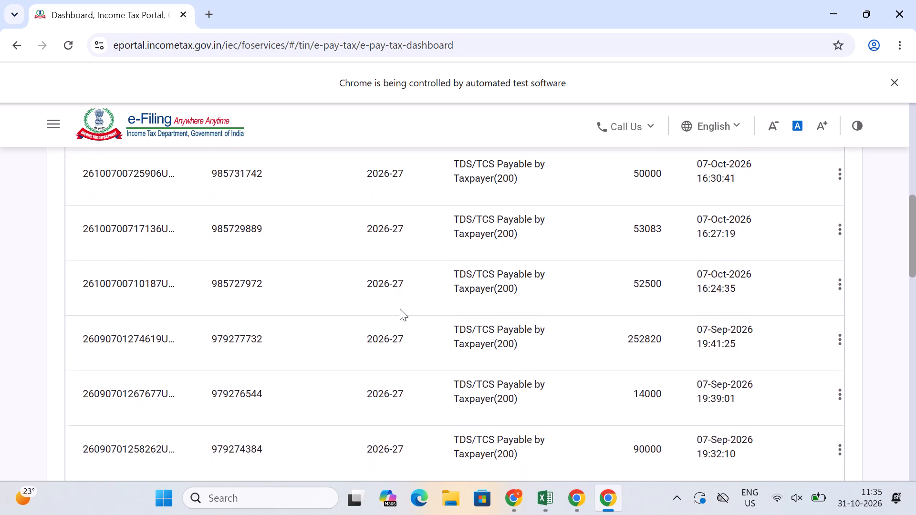
scroll(400, 309, "down", 1)
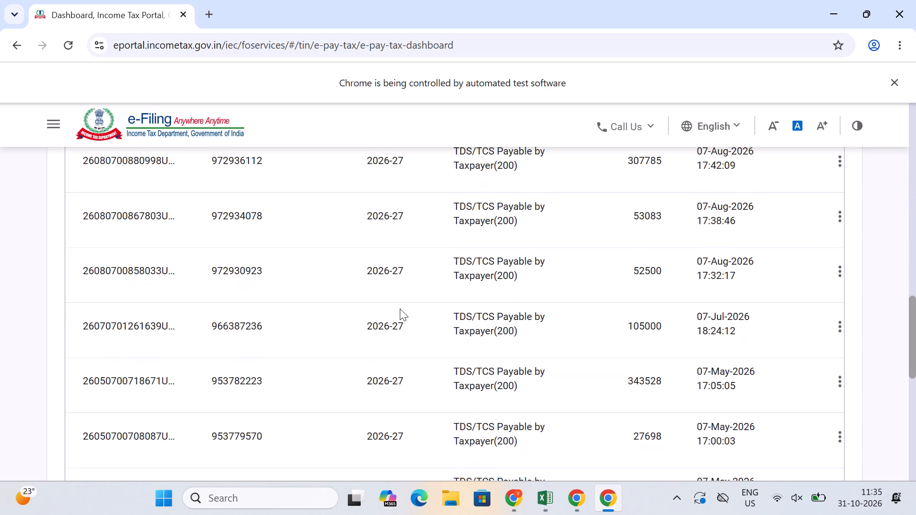
scroll(400, 309, "down", 3)
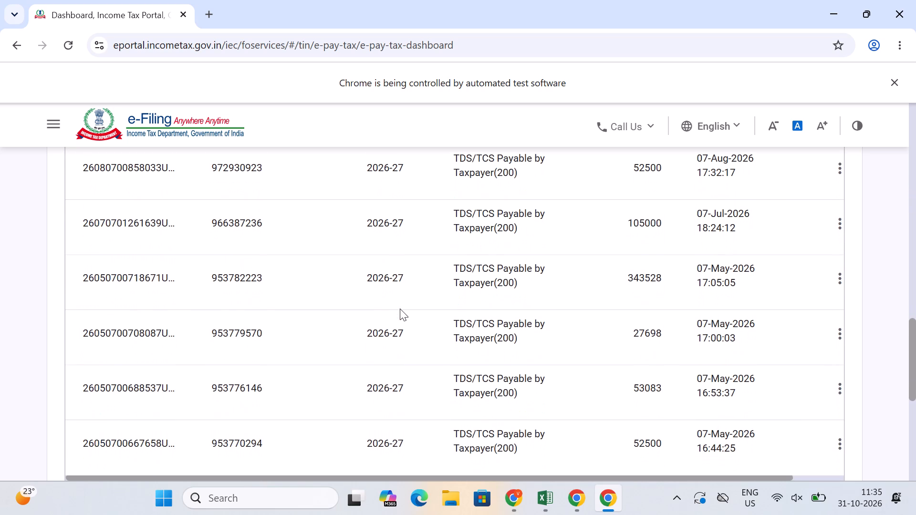
scroll(400, 309, "down", 2)
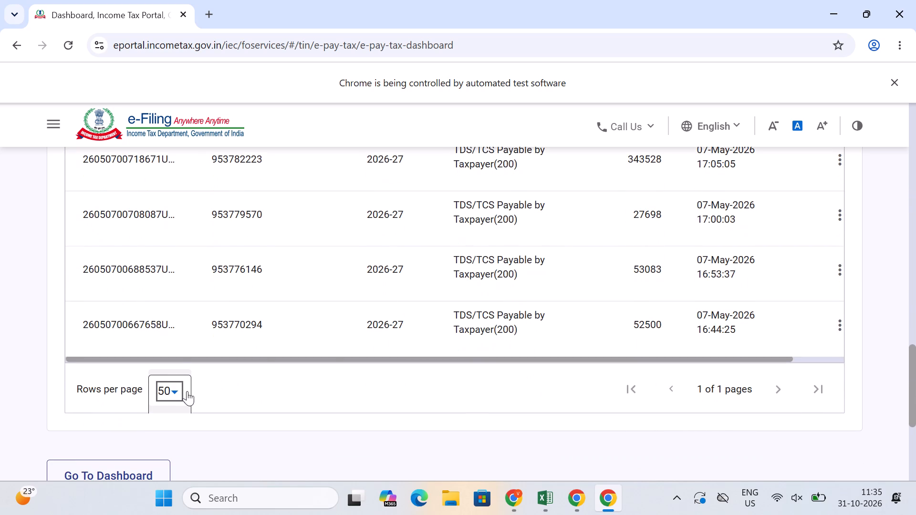
Set the payment history table to show 100 rows per page.
left_click(176, 391)
left_click(172, 345)
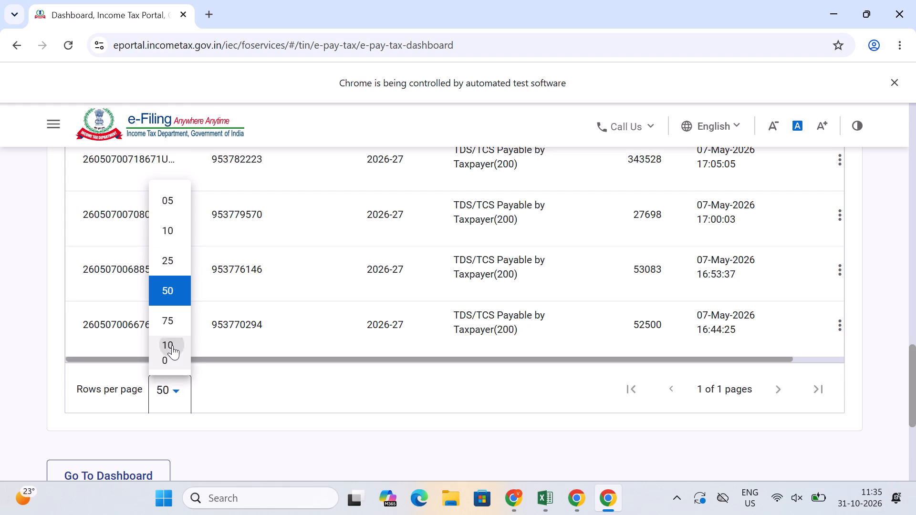
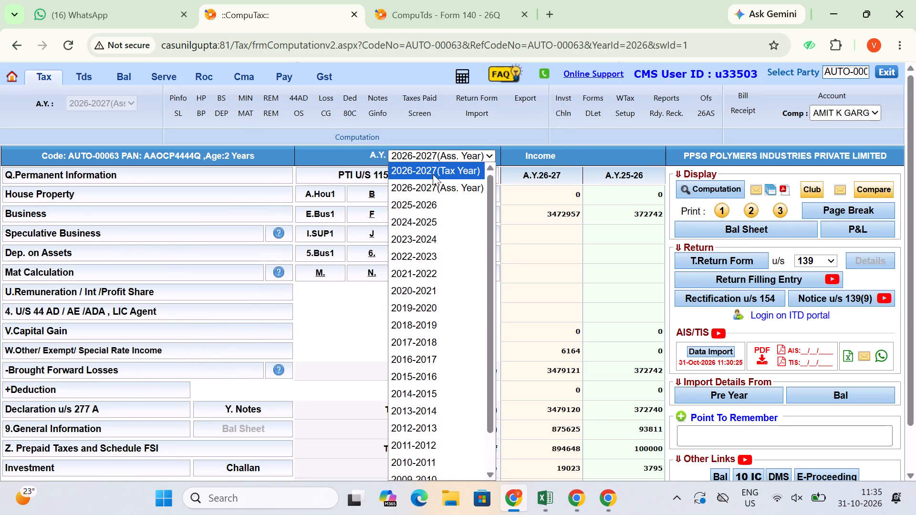
Keep assessment year 2026-2027 for PPSG Polymers Industries and open its income computation document.
left_click(431, 182)
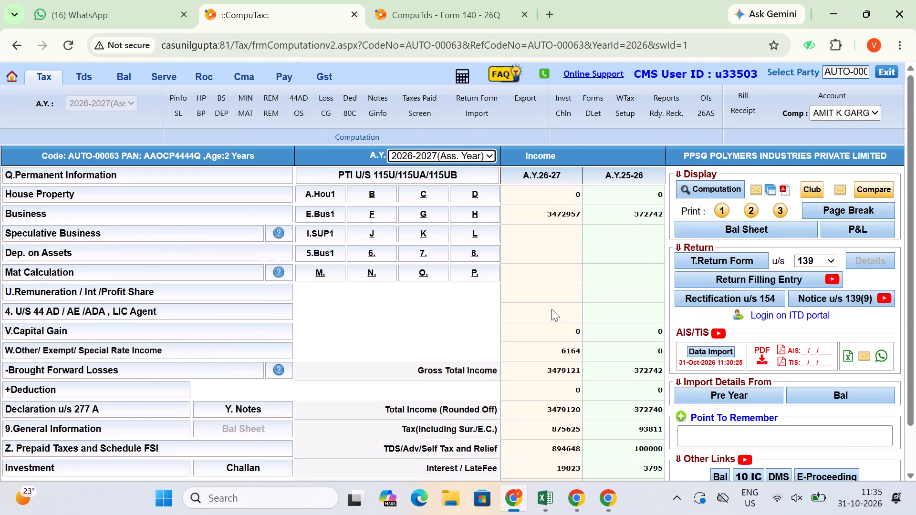
scroll(478, 324, "down", 1)
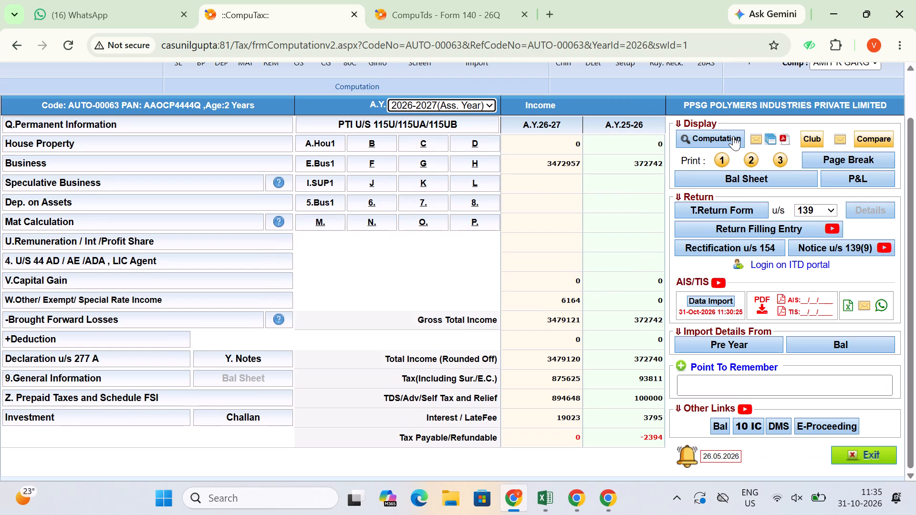
left_click(733, 136)
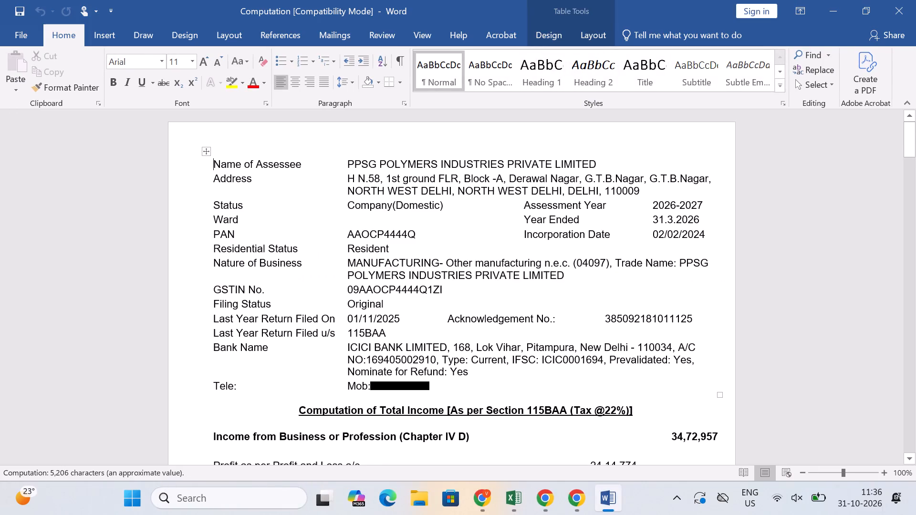
Read the first page of the computation, covering business income, other sources, total income and tax due under section 115BAA.
scroll(733, 136, "down", 2)
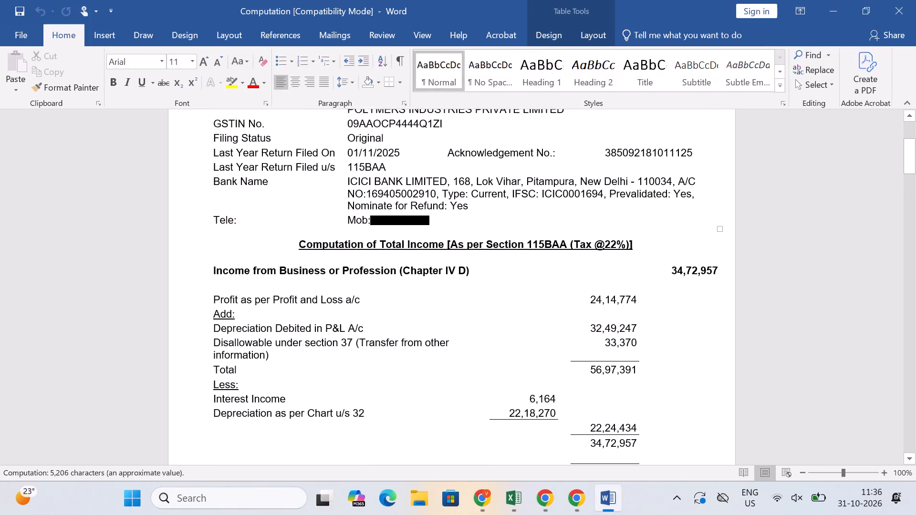
scroll(733, 136, "down", 2)
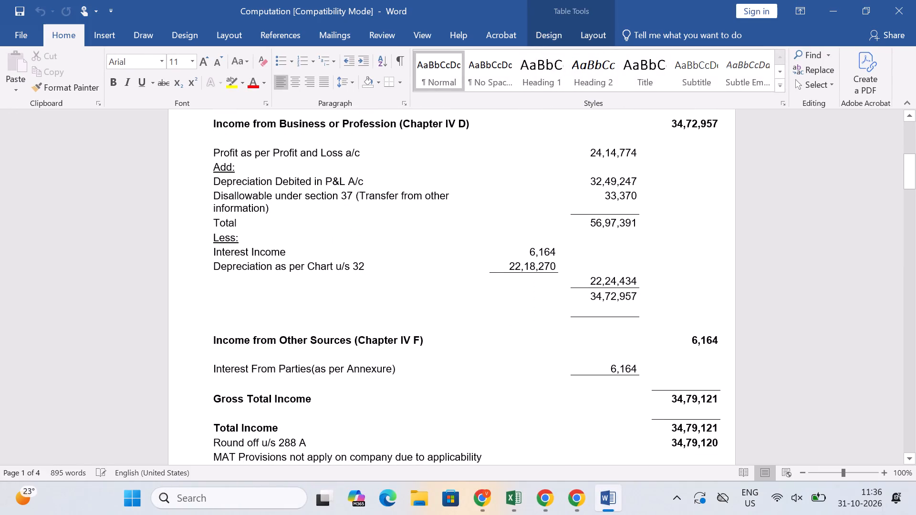
scroll(733, 136, "down", 2)
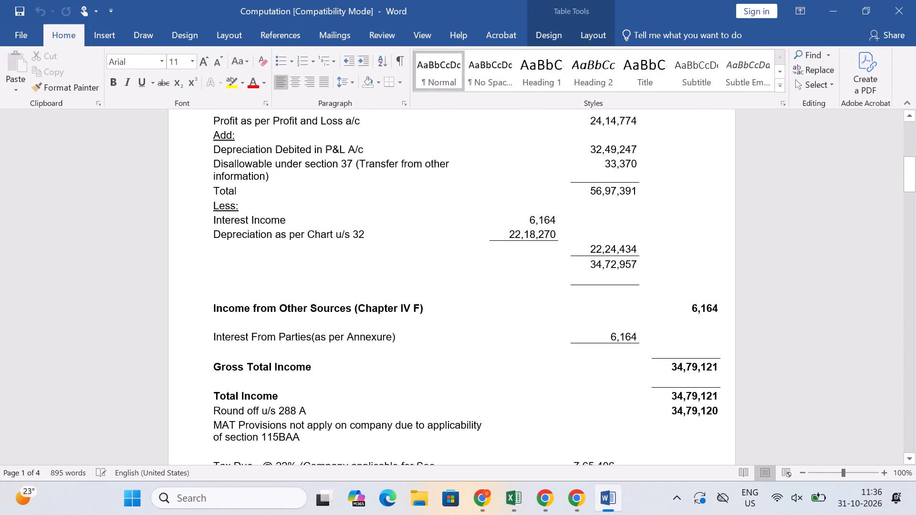
scroll(733, 136, "down", 1)
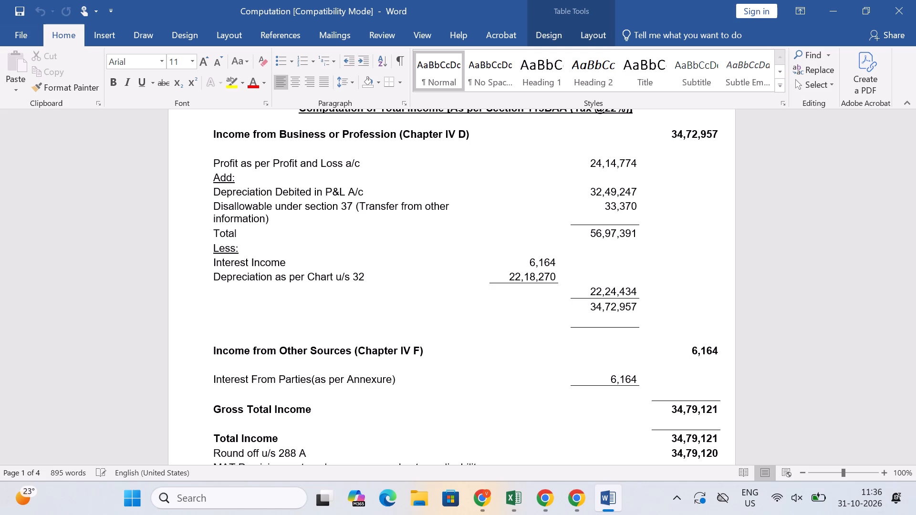
scroll(733, 136, "down", 1)
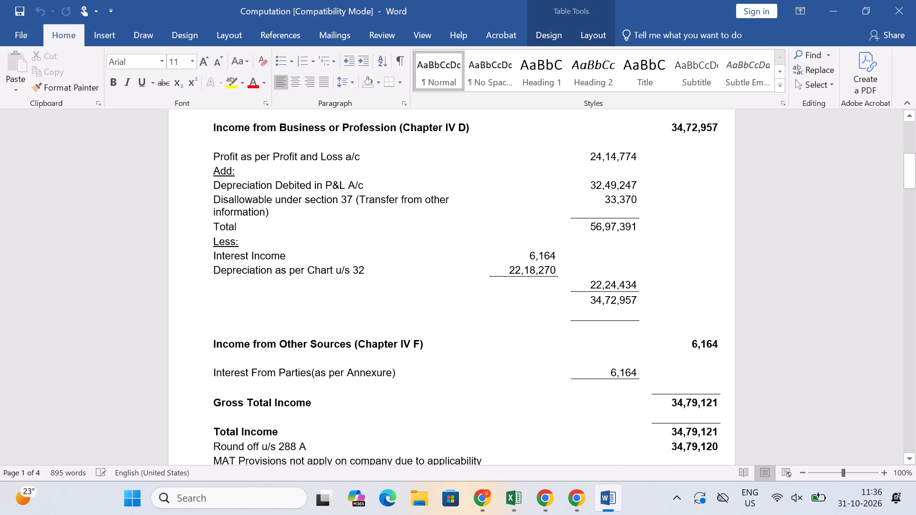
scroll(733, 136, "down", 1)
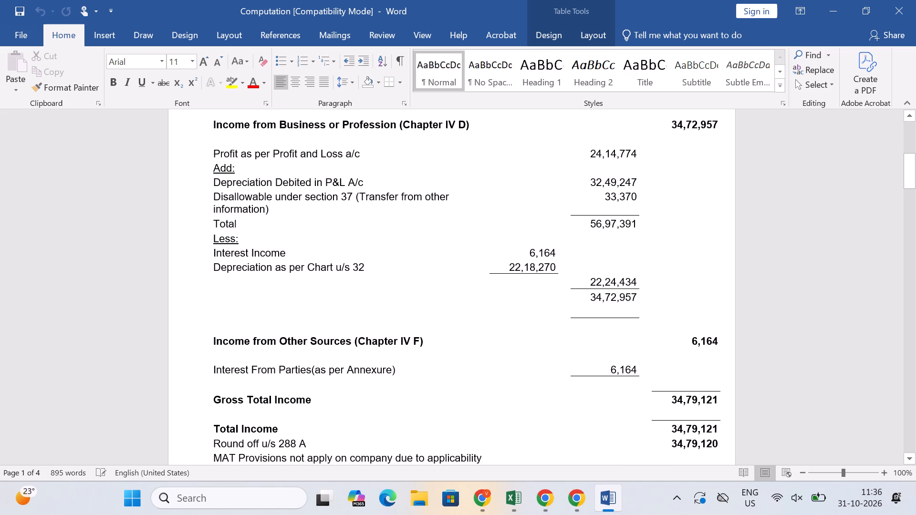
scroll(733, 136, "down", 2)
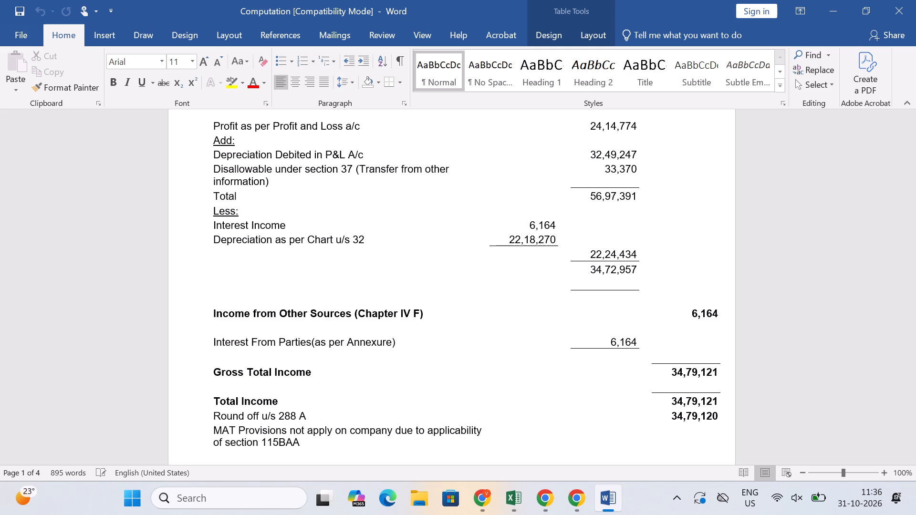
scroll(733, 136, "down", 1)
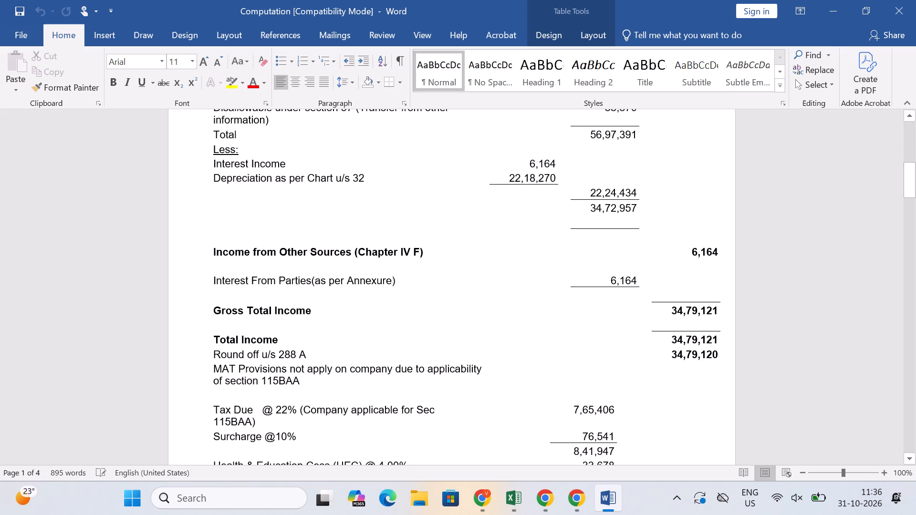
scroll(730, 94, "down", 6)
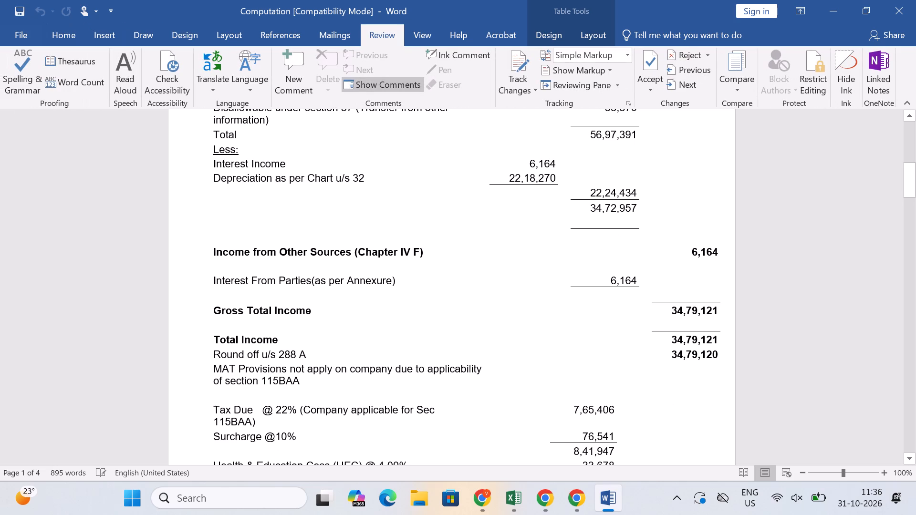
scroll(654, 275, "down", 1)
scroll(637, 319, "down", 2)
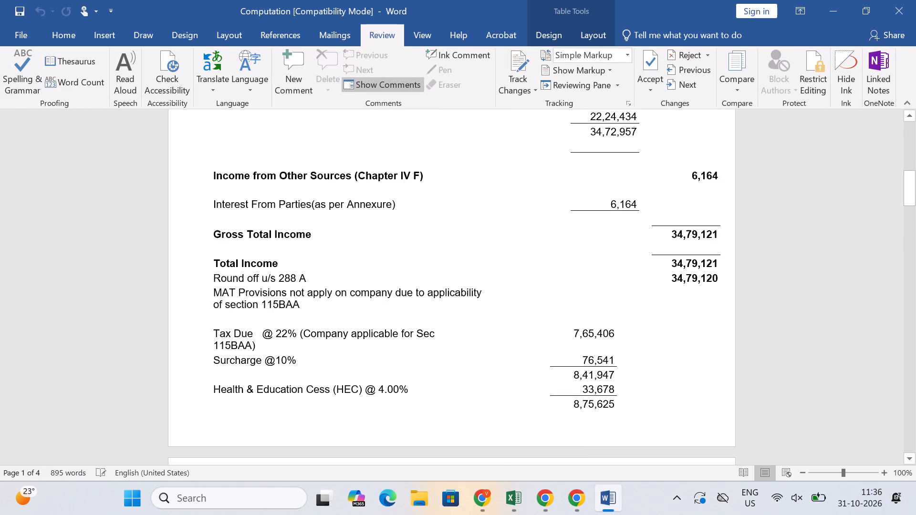
Look through the remaining computation pages, covering prepaid taxes, section 234C interest, bank, GST turnover and TDS details.
scroll(637, 319, "down", 2)
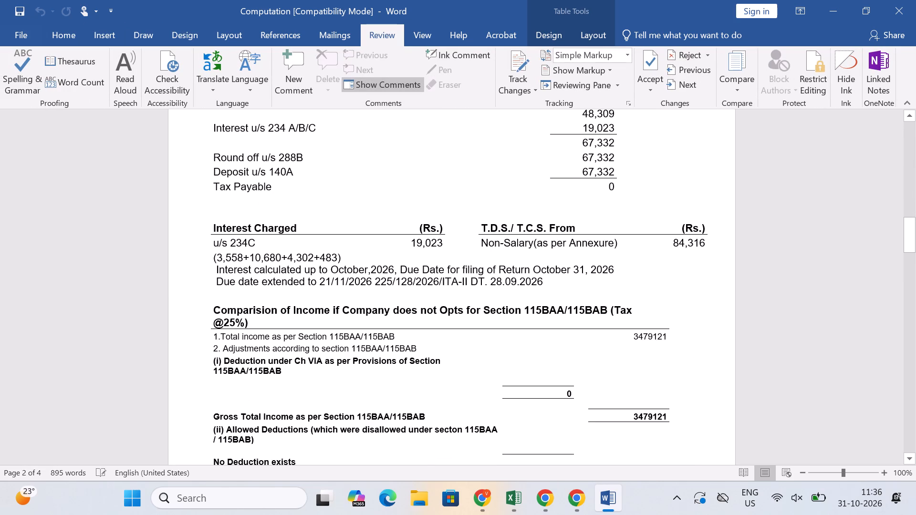
scroll(637, 319, "down", 2)
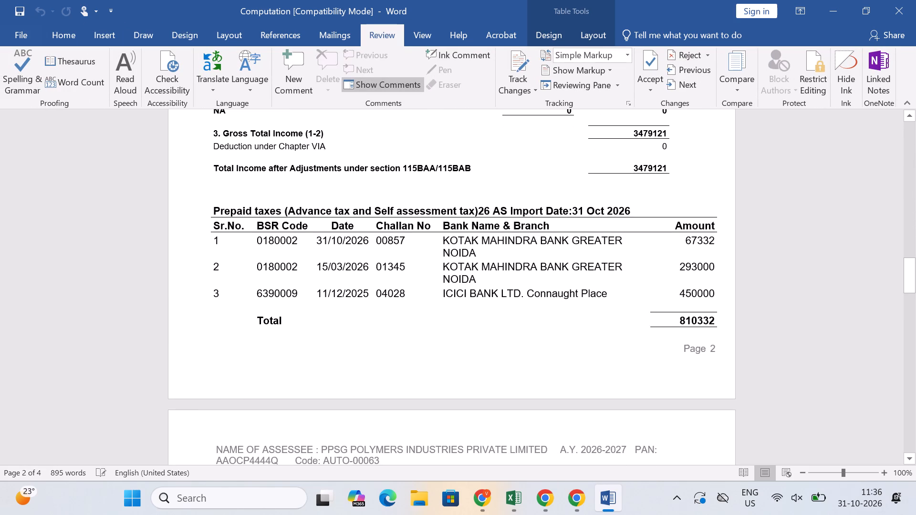
scroll(637, 319, "down", 2)
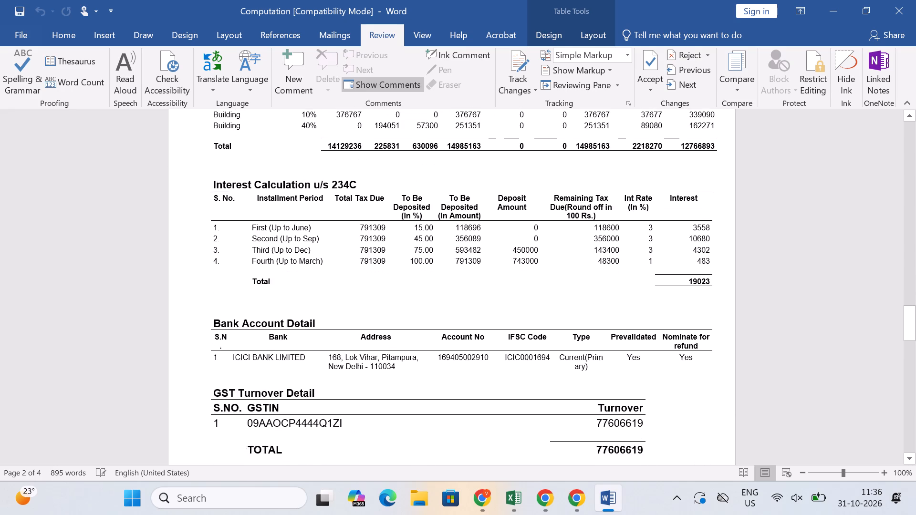
scroll(637, 319, "down", 1)
scroll(621, 355, "down", 1)
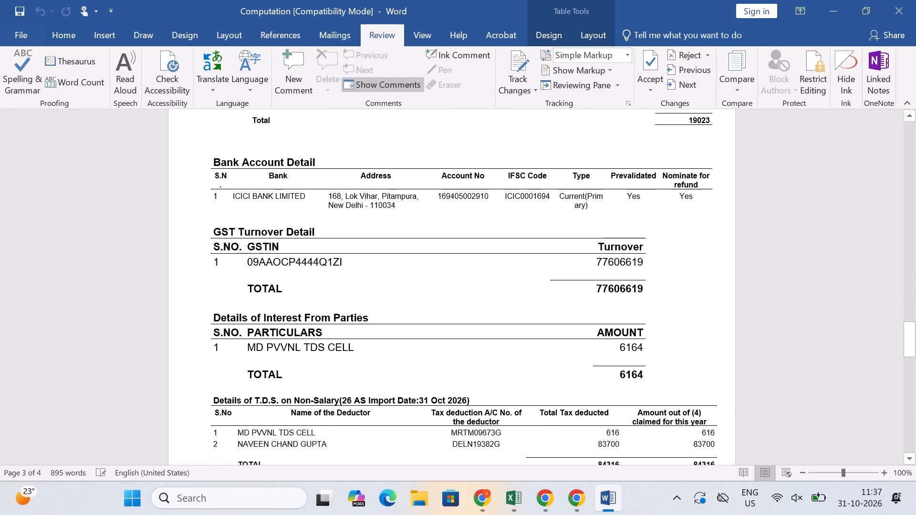
scroll(621, 355, "down", 3)
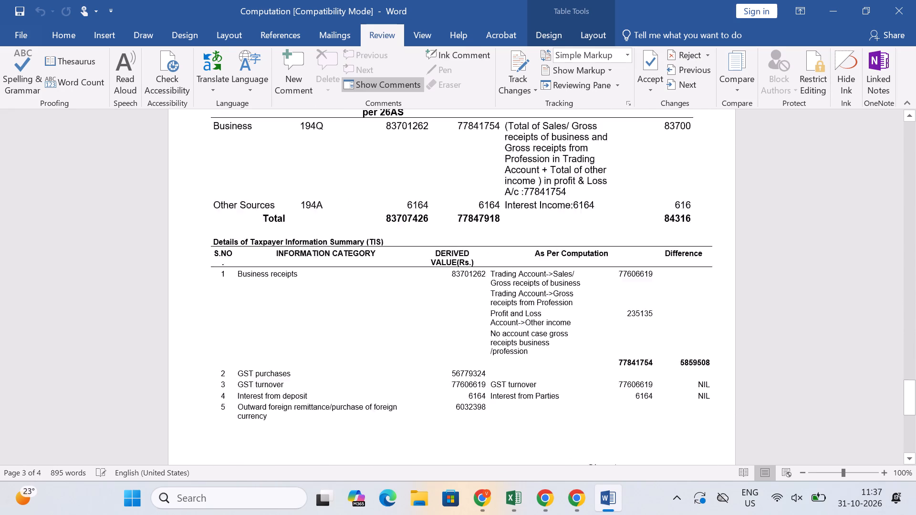
scroll(621, 355, "down", 1)
Examine the Taxpayer Information Summary, comparing derived values with the computation for business receipts, GST turnover and interest.
scroll(621, 355, "up", 1)
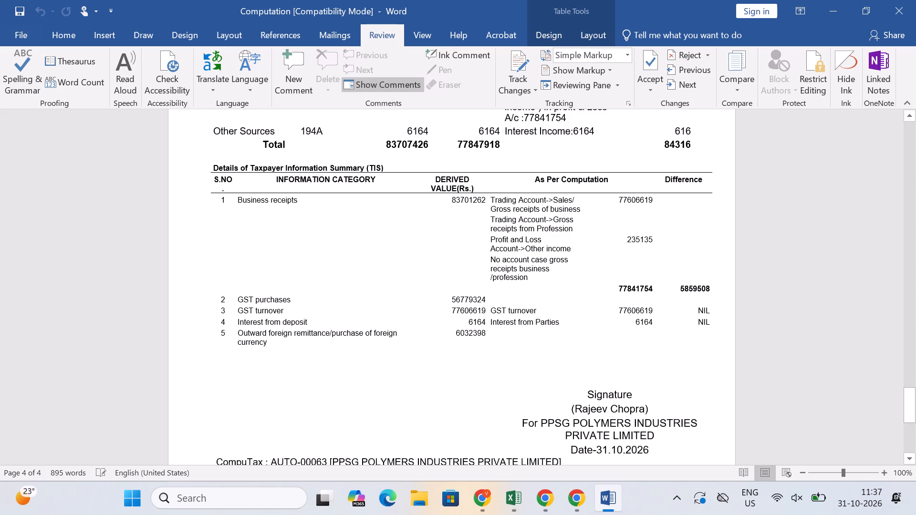
left_click_drag(491, 200, 542, 255)
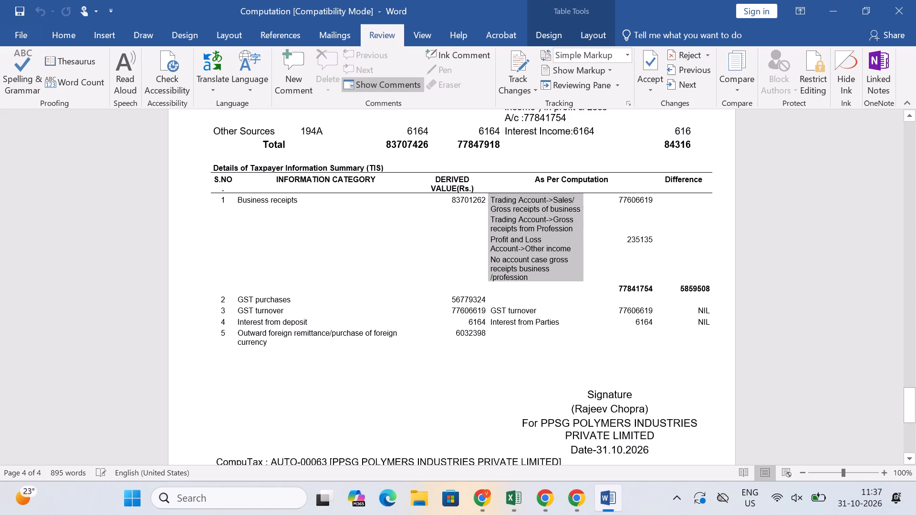
left_click_drag(542, 255, 686, 286)
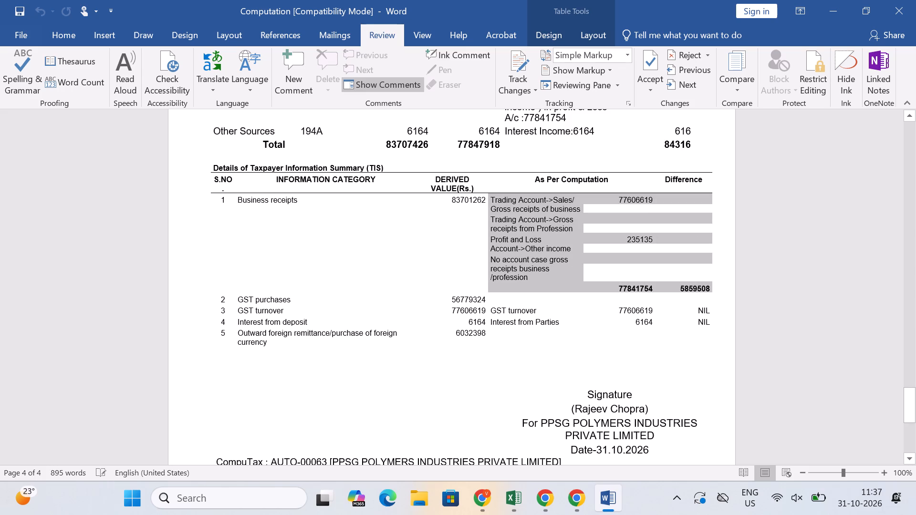
left_click_drag(686, 286, 687, 286)
left_click_drag(451, 282, 455, 282)
left_click_drag(447, 311, 705, 338)
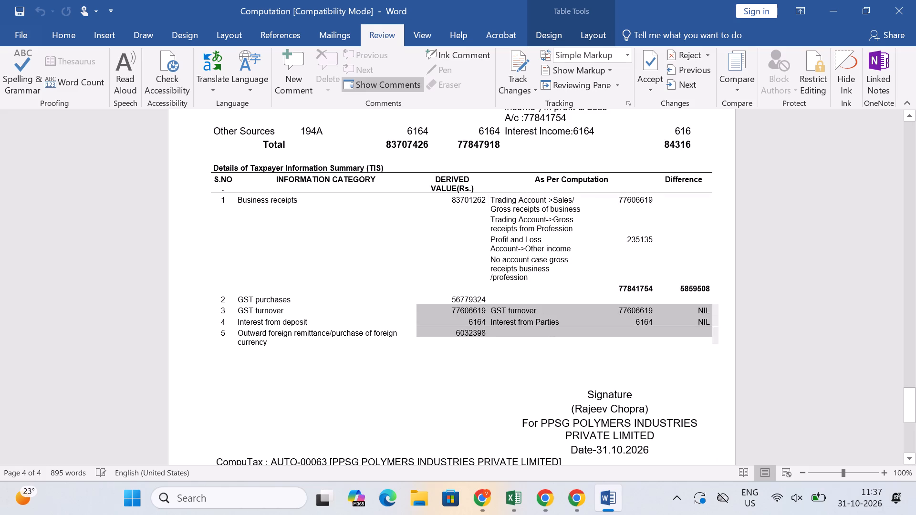
left_click_drag(705, 338, 697, 321)
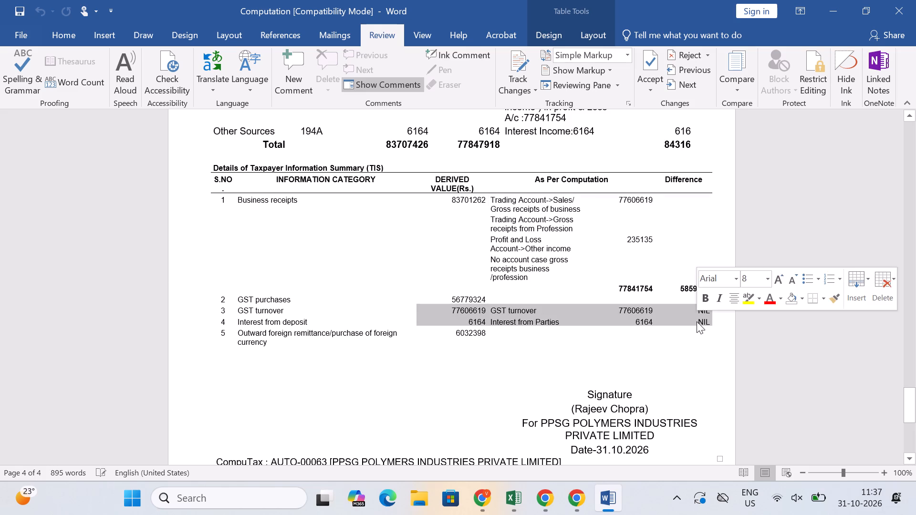
left_click_drag(446, 197, 491, 193)
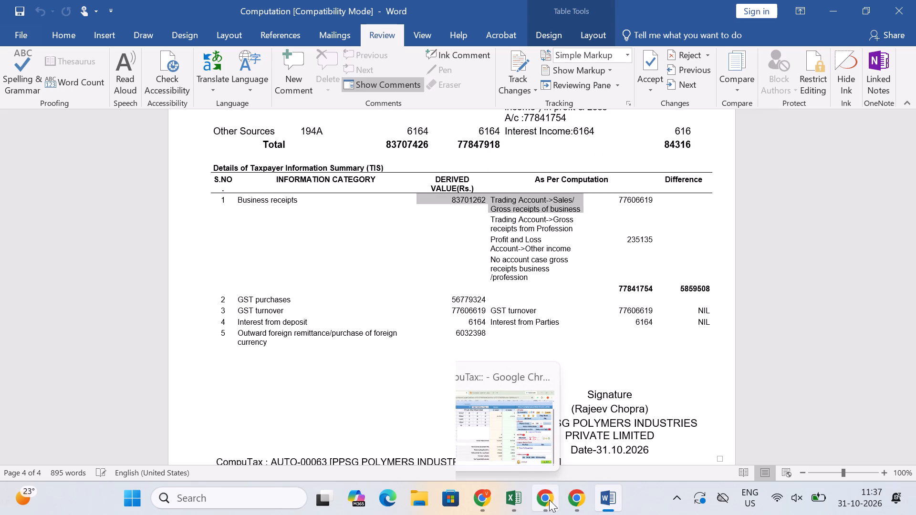
Switch to the Chrome window showing Yashu Iron's e-filing dashboard and open e-Pay Tax.
left_click(557, 454)
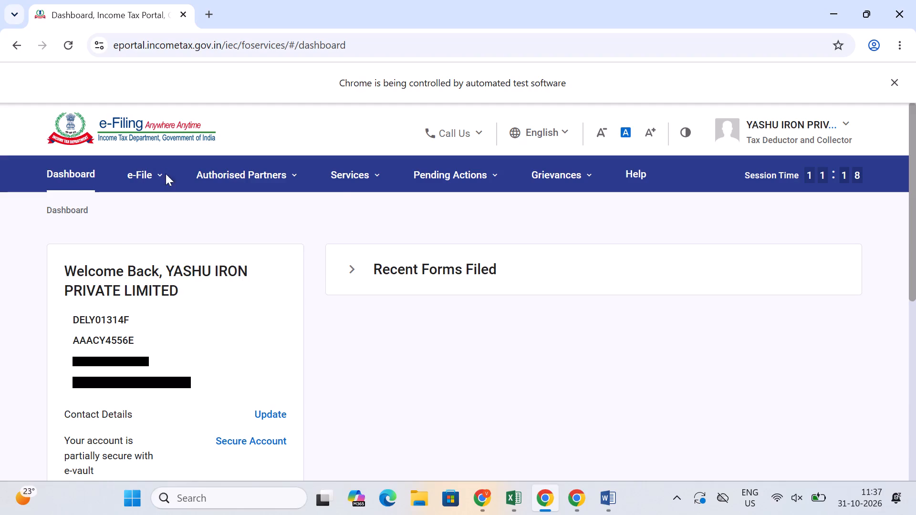
left_click(178, 252)
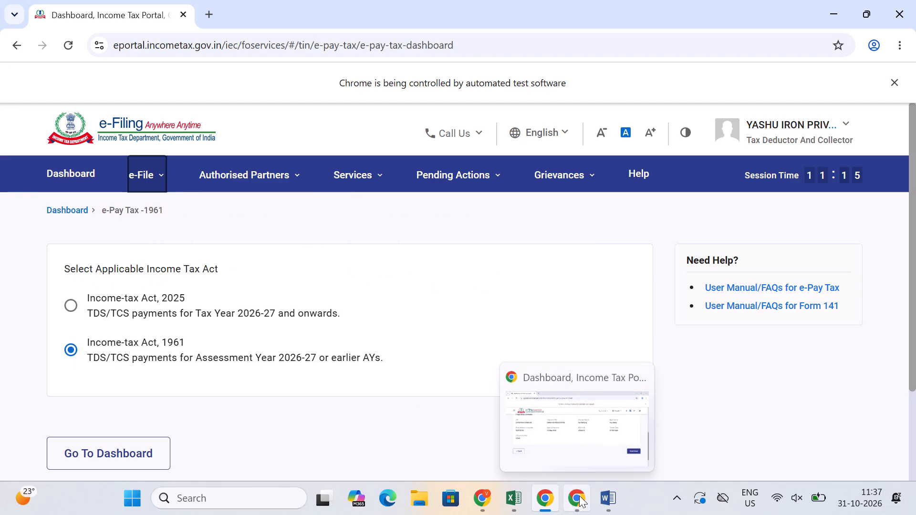
In the other e-filing window, leave the challan's payment details and open the e-Pay Tax payment history under the Income-tax Act, 2025.
left_click(570, 432)
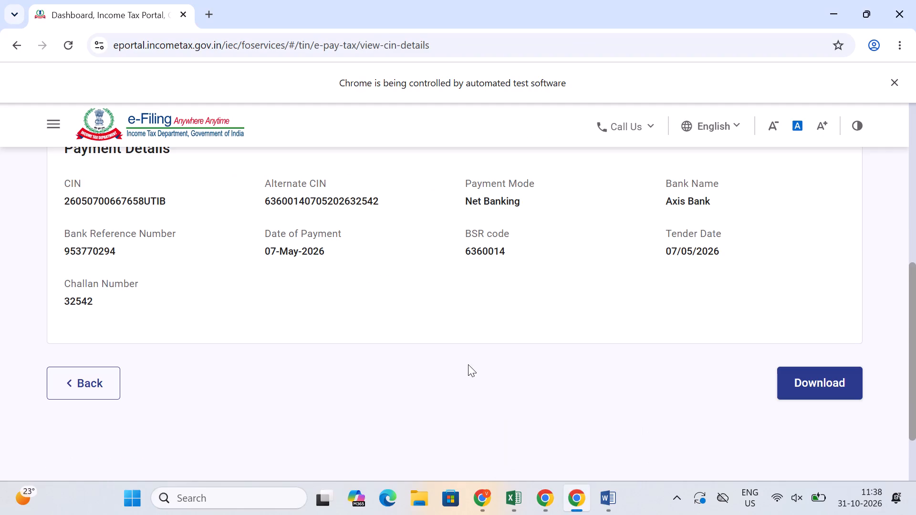
left_click(95, 366)
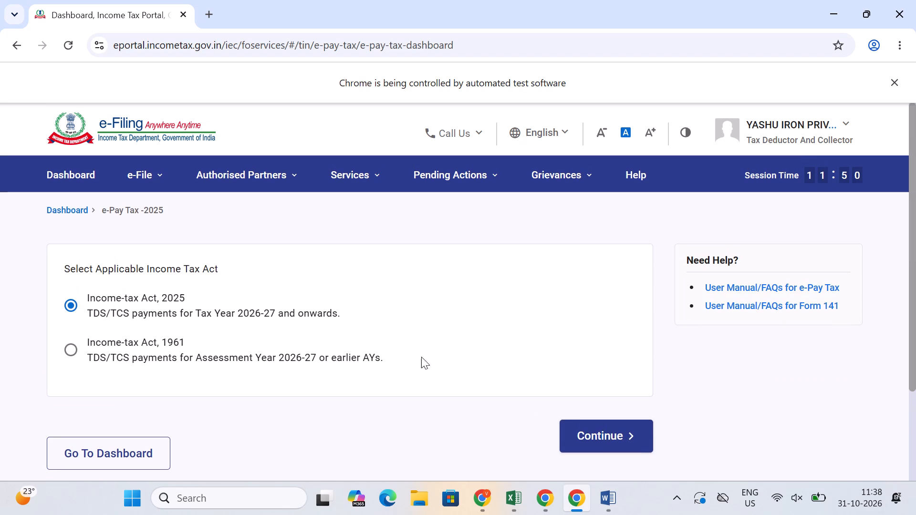
left_click(588, 429)
scroll(513, 350, "down", 2)
scroll(355, 223, "up", 1)
left_click(335, 221)
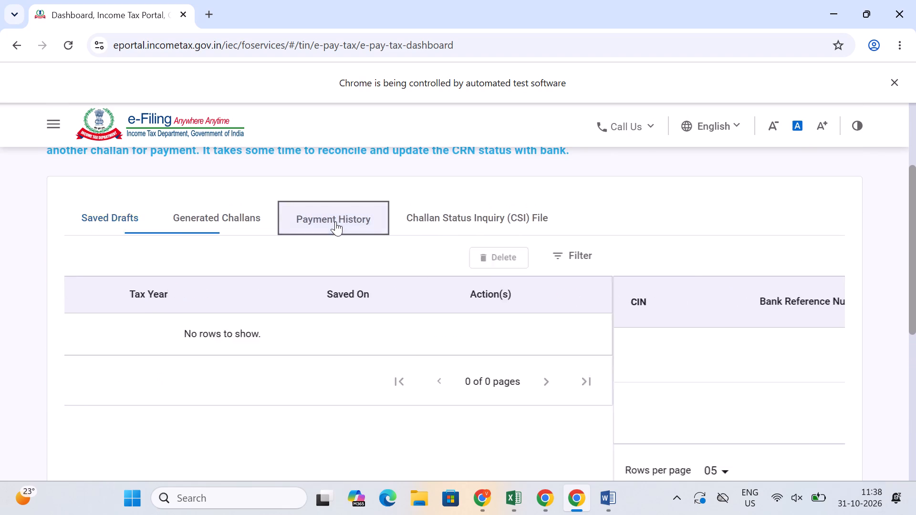
Set the payment history table to show 100 rows per page.
scroll(323, 350, "down", 5)
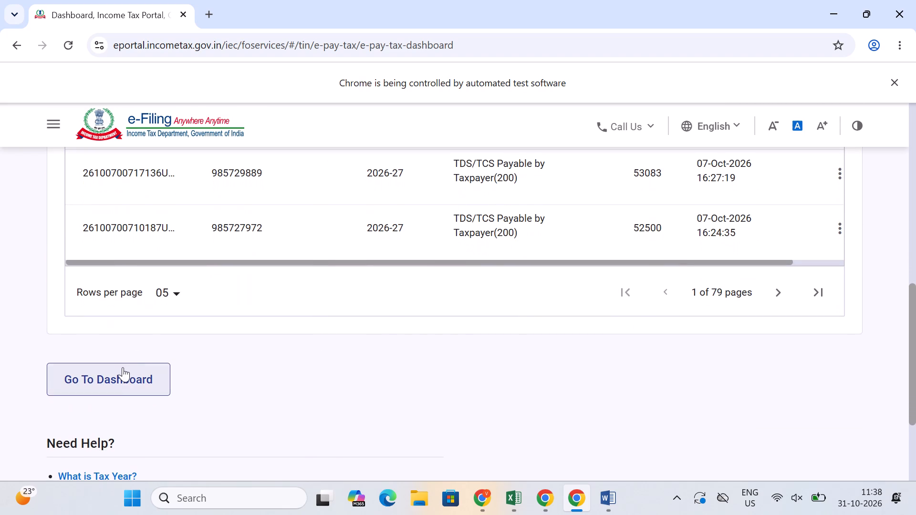
left_click(163, 288)
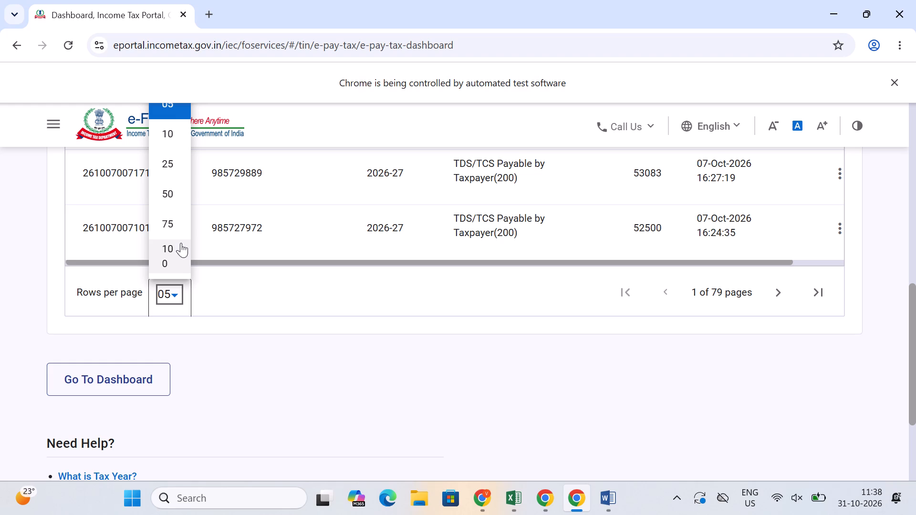
left_click(177, 255)
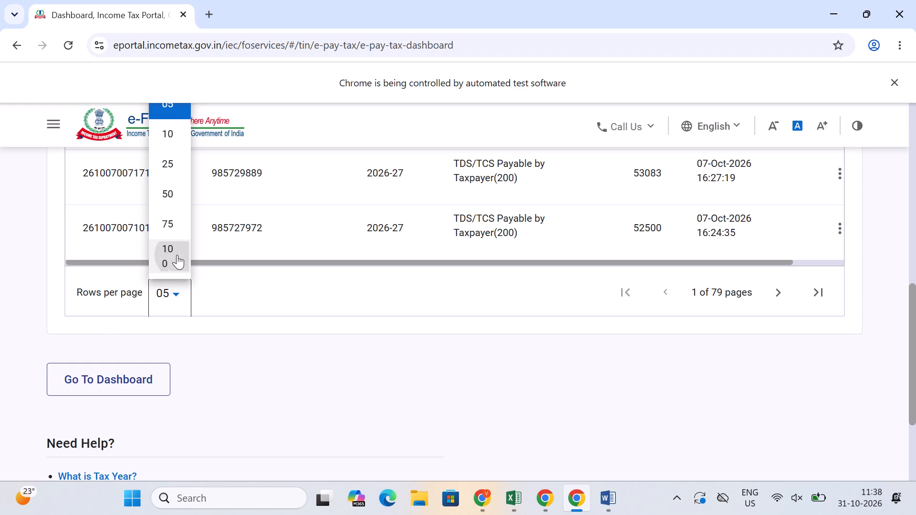
Download the challan receipt for the oldest payment in the history, 52500 paid on 07-May-2026 at 16:44:25.
scroll(431, 323, "down", 6)
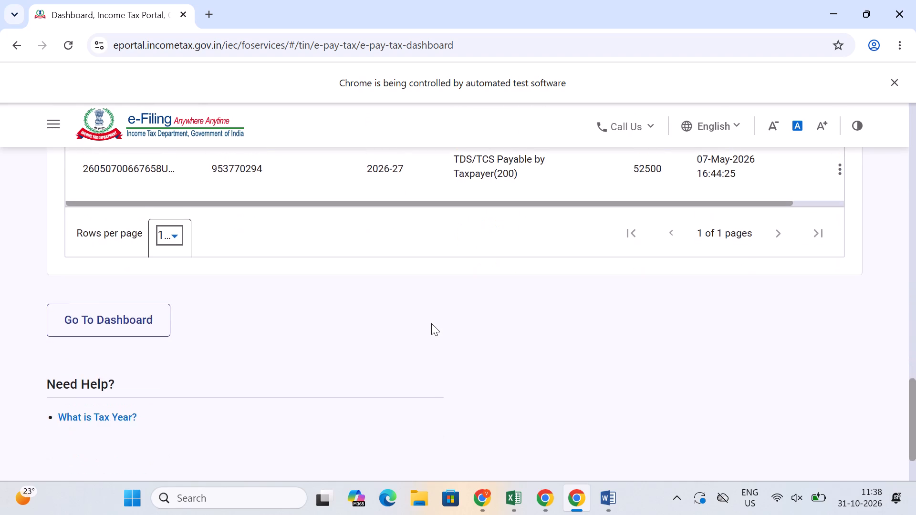
scroll(431, 323, "down", 1)
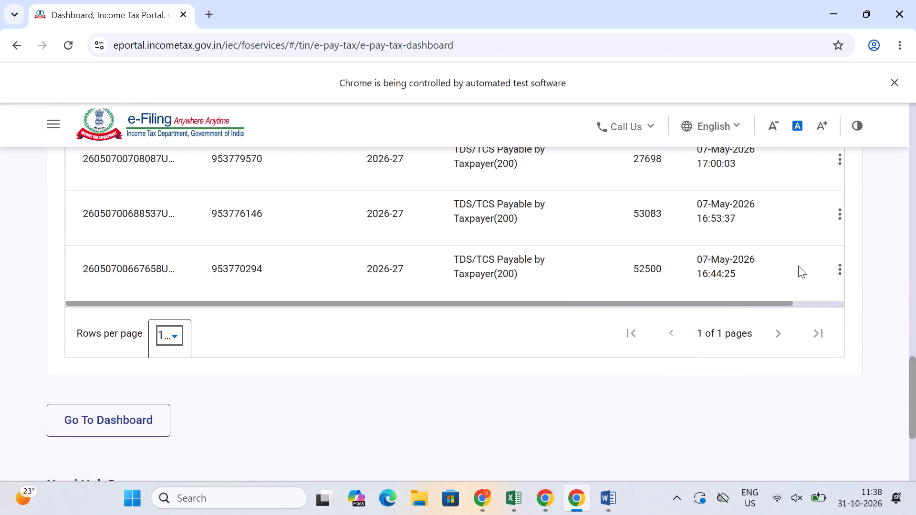
left_click(840, 266)
left_click(848, 308)
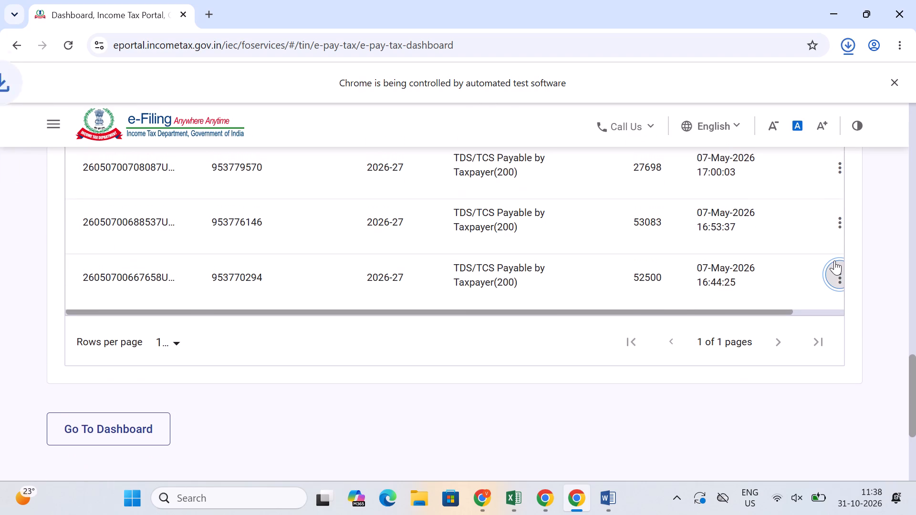
Open the row actions for the 53083 payment of 07-May-2026 and try to download its challan receipt.
left_click(840, 230)
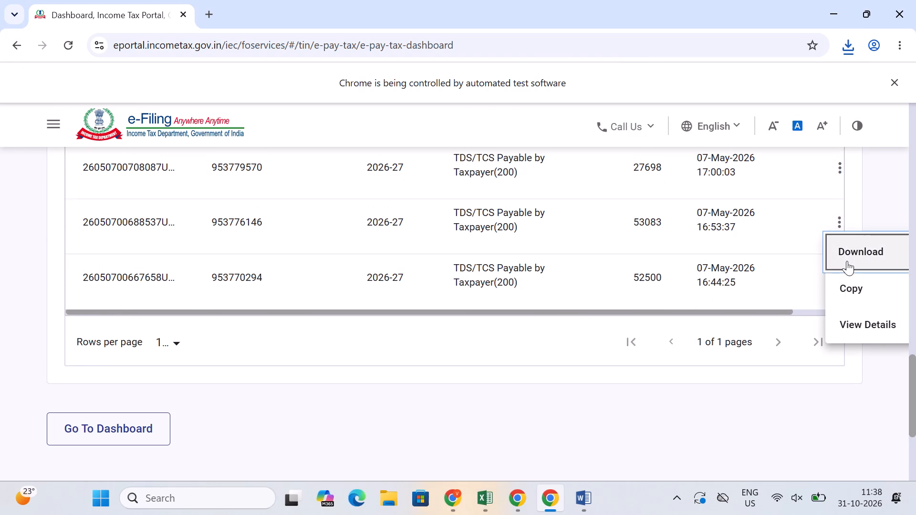
left_click(847, 261)
Examine the 52,500 challan receipt in Acrobat, covering its deposit details, section-wise payment and tax breakup.
scroll(687, 274, "down", 1)
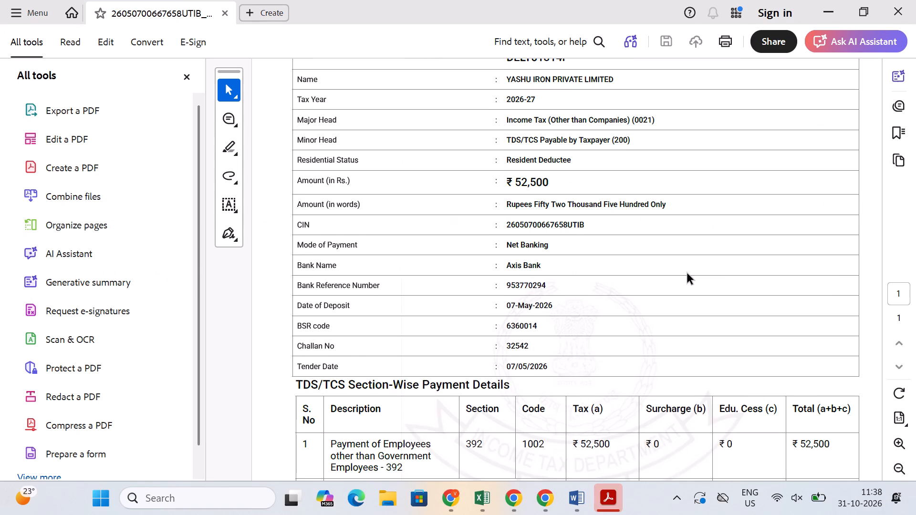
scroll(687, 274, "down", 3)
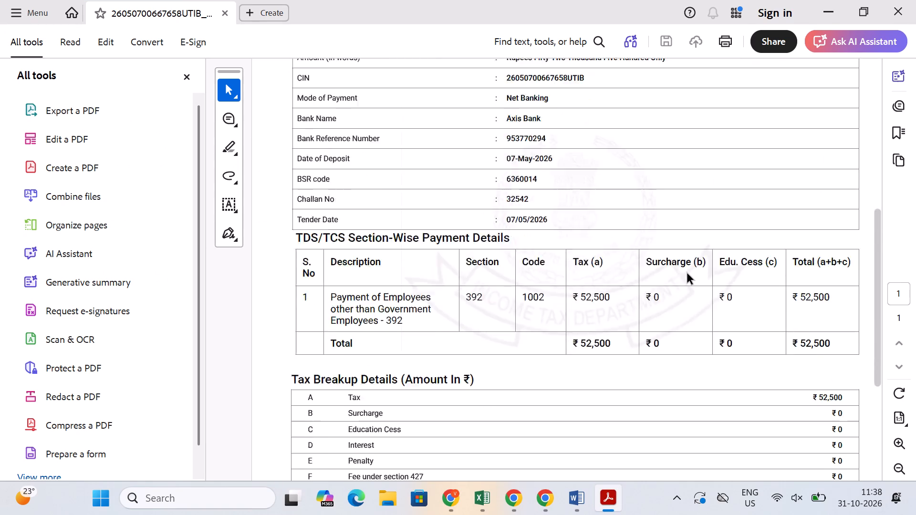
scroll(687, 274, "down", 3)
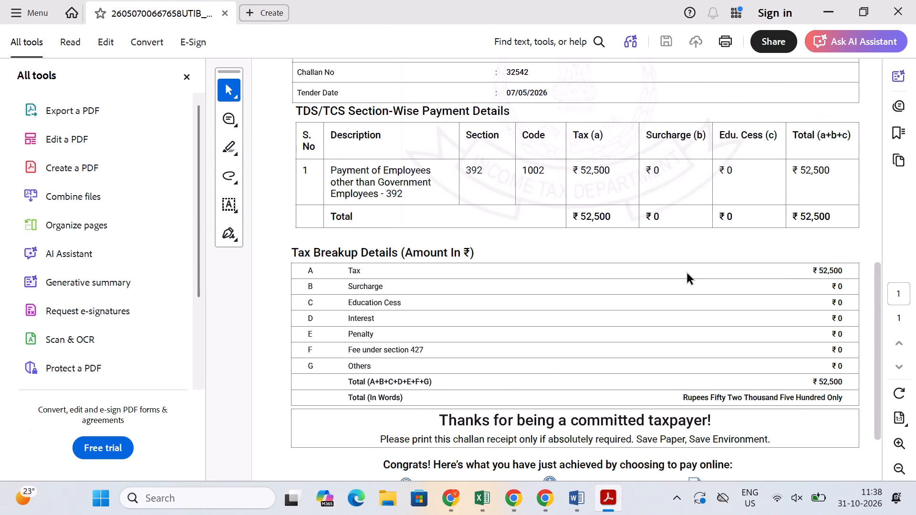
Switch back to Chrome, download the challan receipt for the 53083 payment of 07-May-2026, and view its section-wise payment details.
key("alt+Tab")
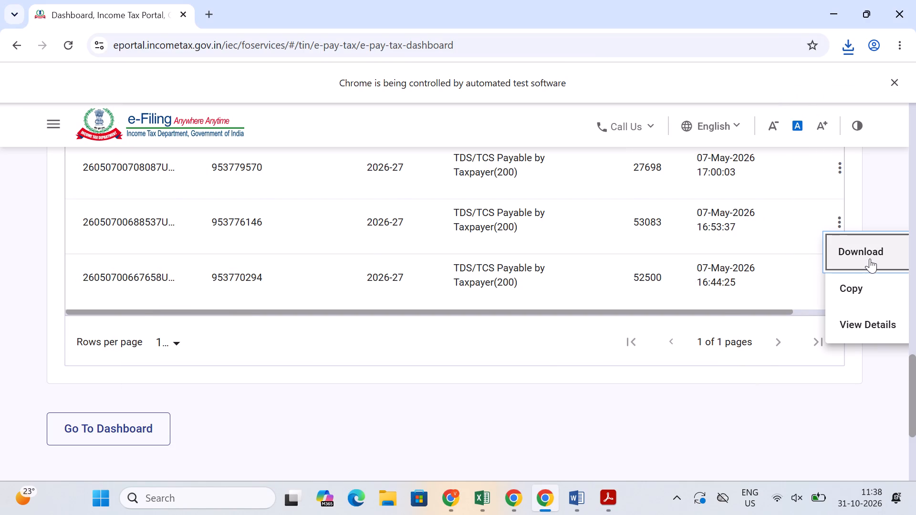
left_click(870, 258)
scroll(783, 258, "up", 1)
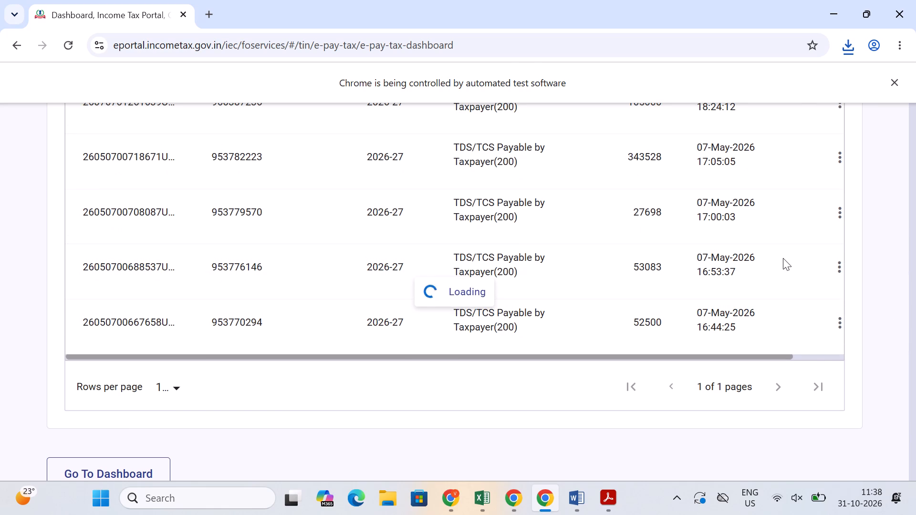
scroll(783, 258, "up", 1)
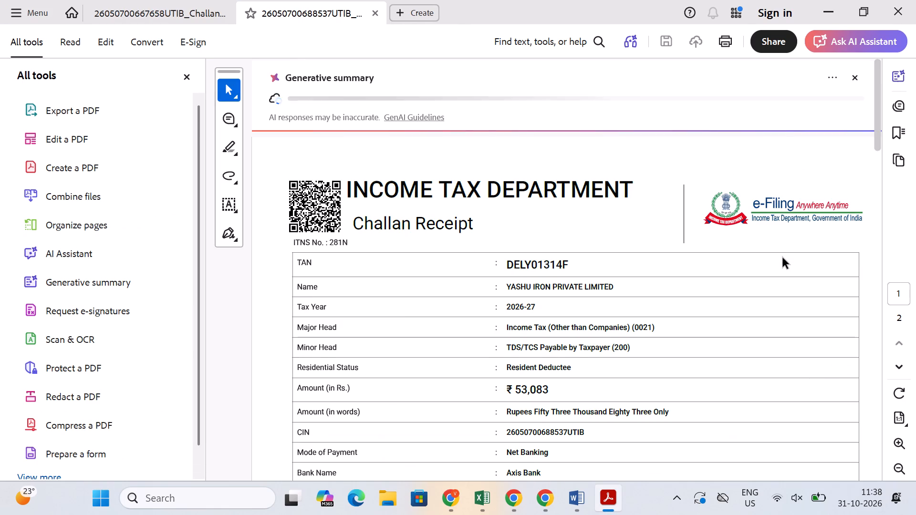
scroll(783, 258, "up", 4)
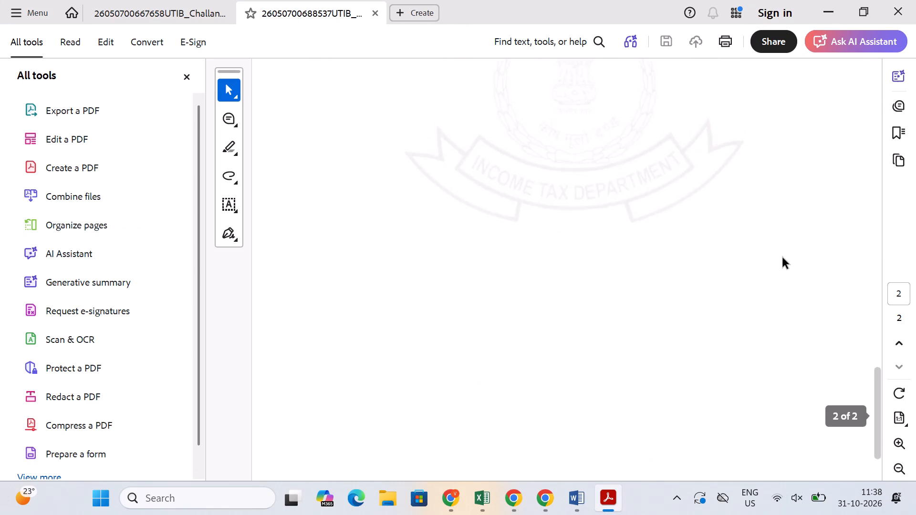
scroll(783, 258, "up", 4)
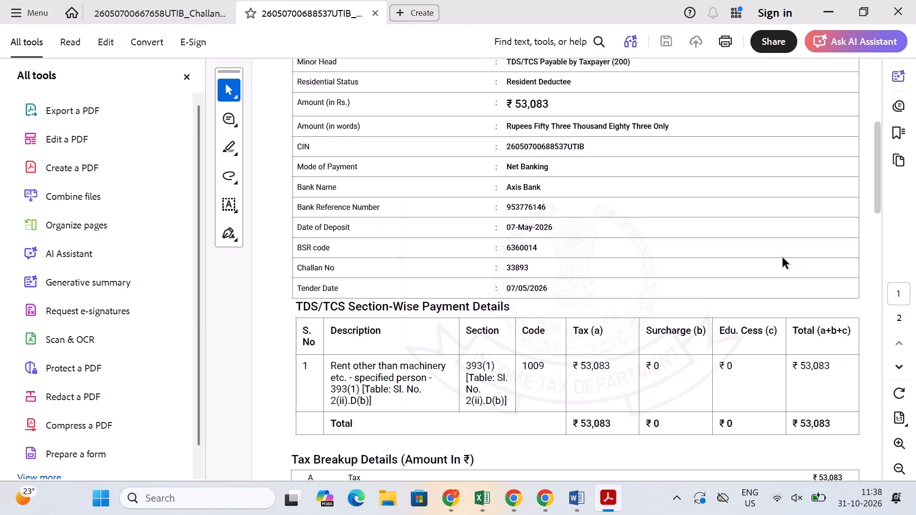
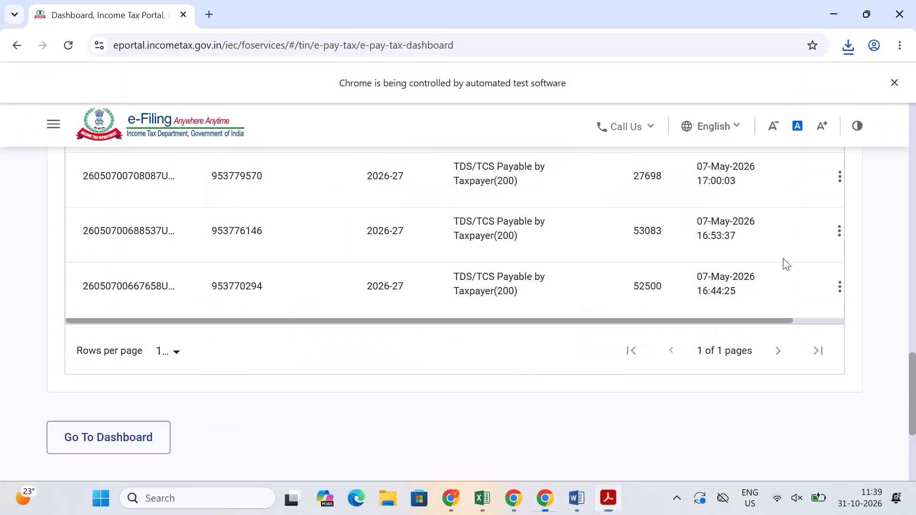
Download the challan receipt for the 343528 payment of 07-May-2026 and review its section-wise payment and tax breakup in Acrobat.
scroll(777, 249, "up", 2)
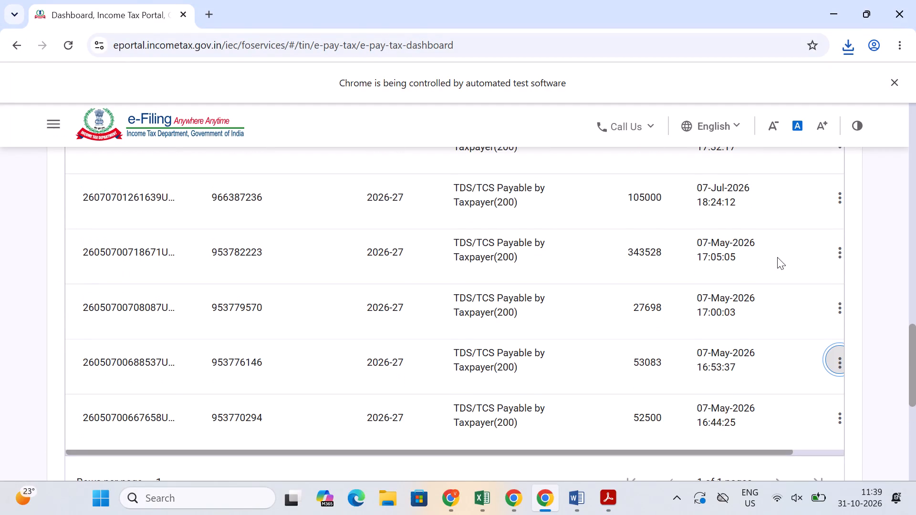
left_click(837, 257)
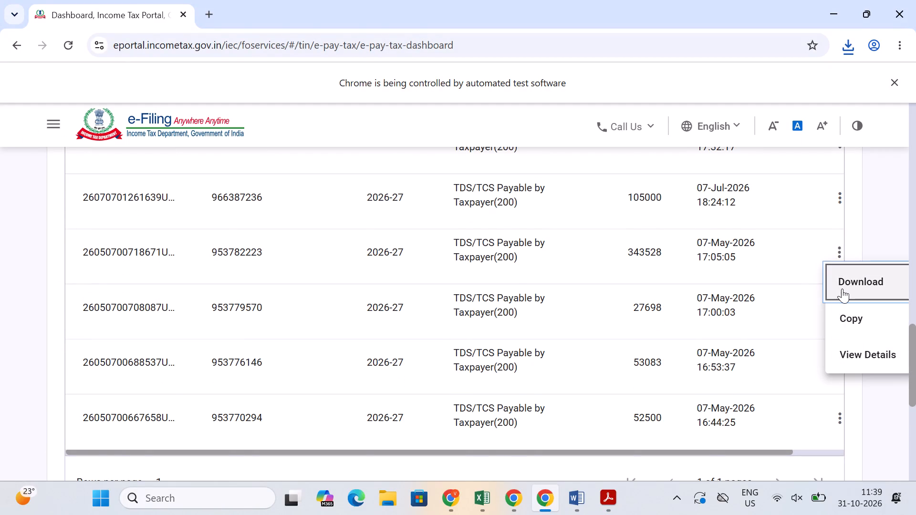
left_click(842, 288)
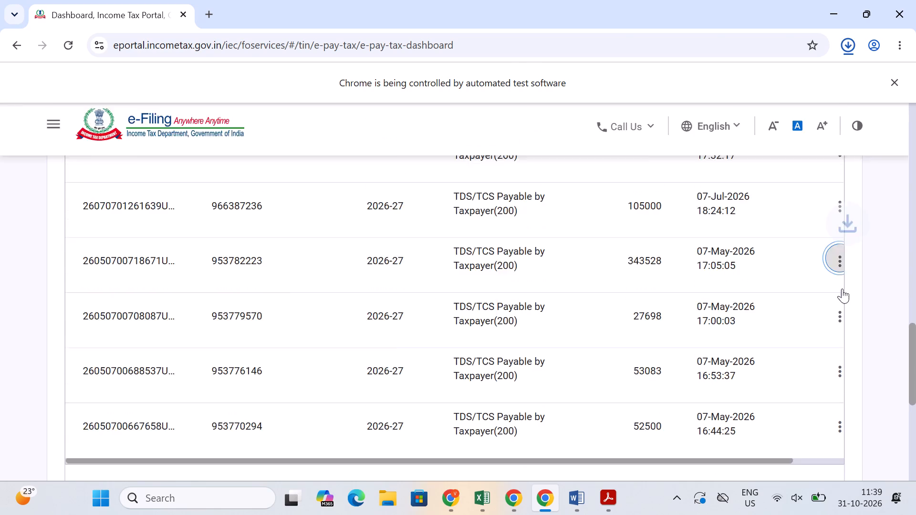
scroll(728, 266, "up", 1)
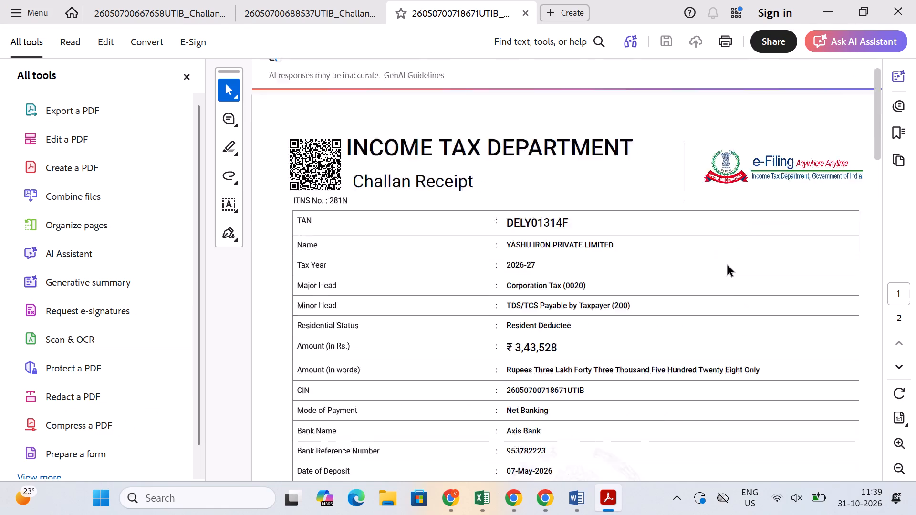
scroll(728, 266, "up", 2)
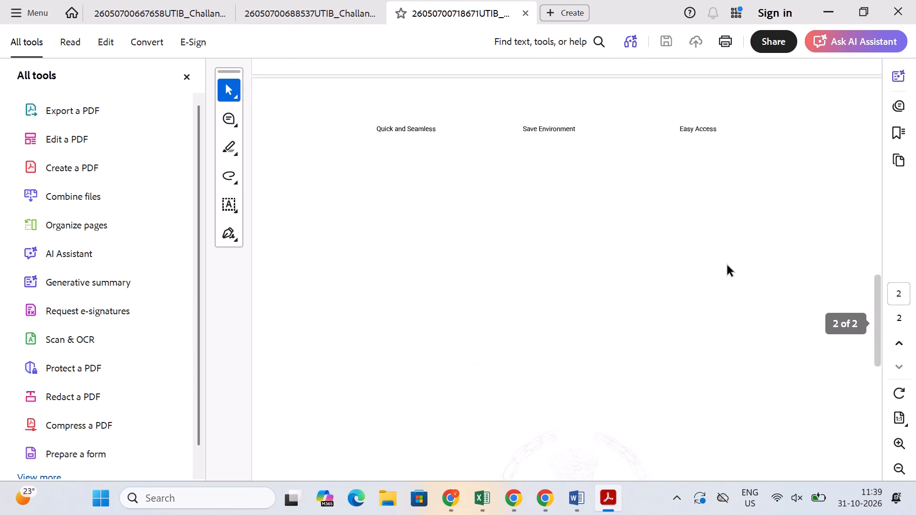
scroll(728, 266, "up", 1)
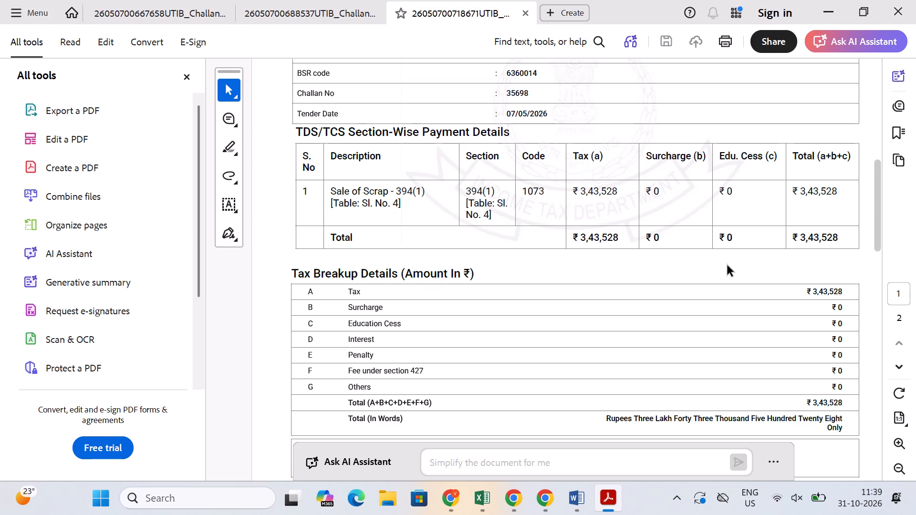
Switch back to Chrome, download the challan receipt for the 105000 payment of 07-Jul-2026, and view its section-wise payment details.
key("alt+Tab")
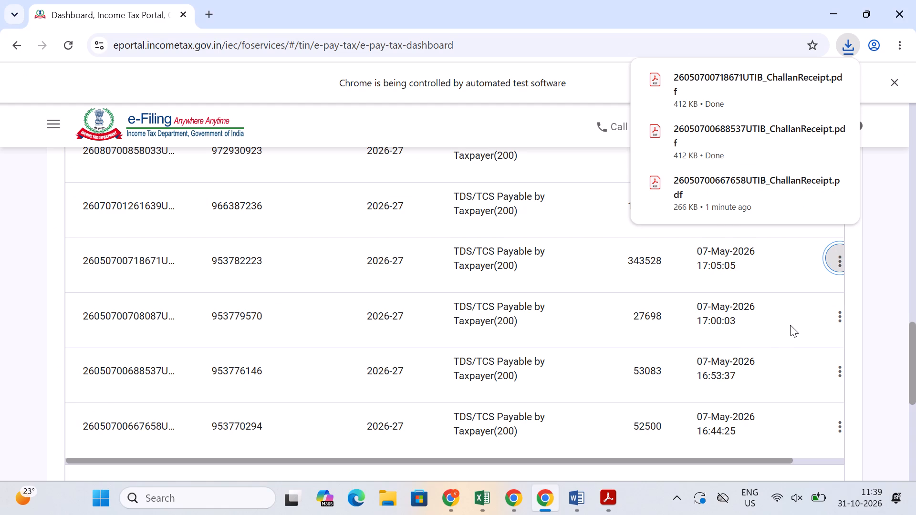
scroll(790, 325, "up", 1)
left_click(841, 265)
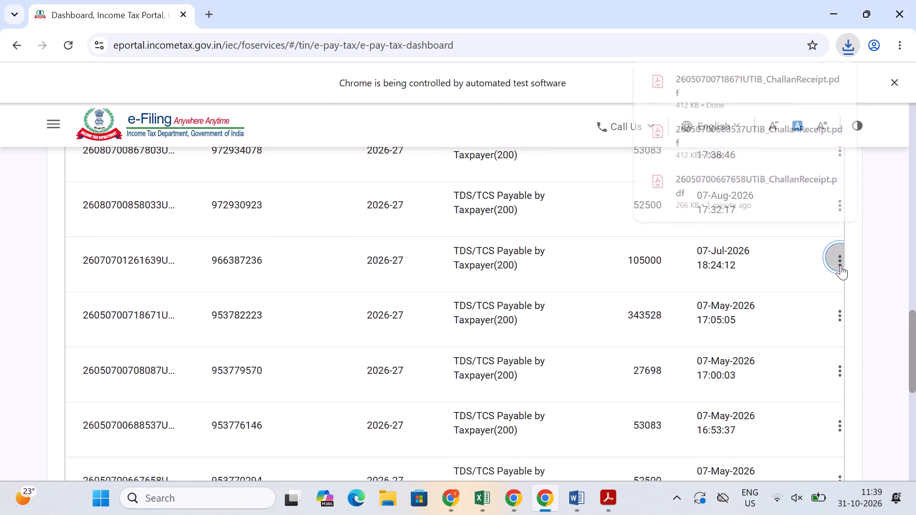
left_click(850, 292)
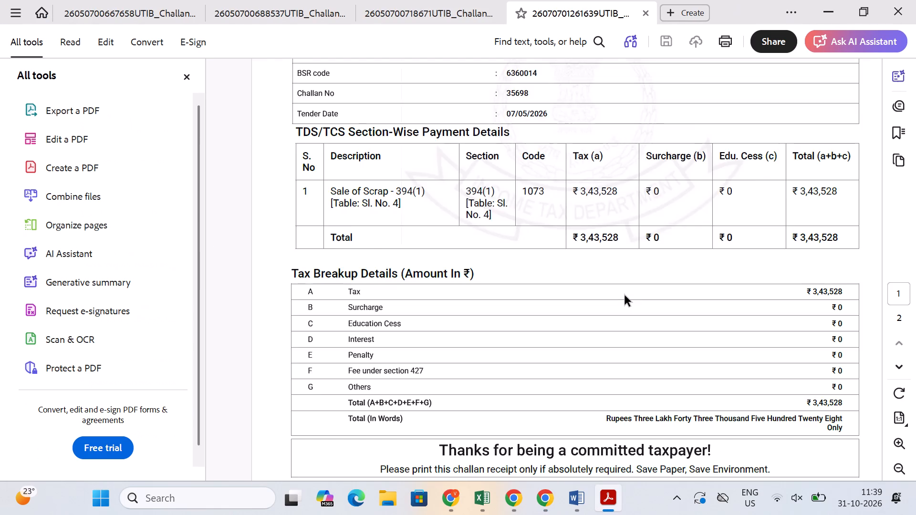
scroll(625, 296, "down", 4)
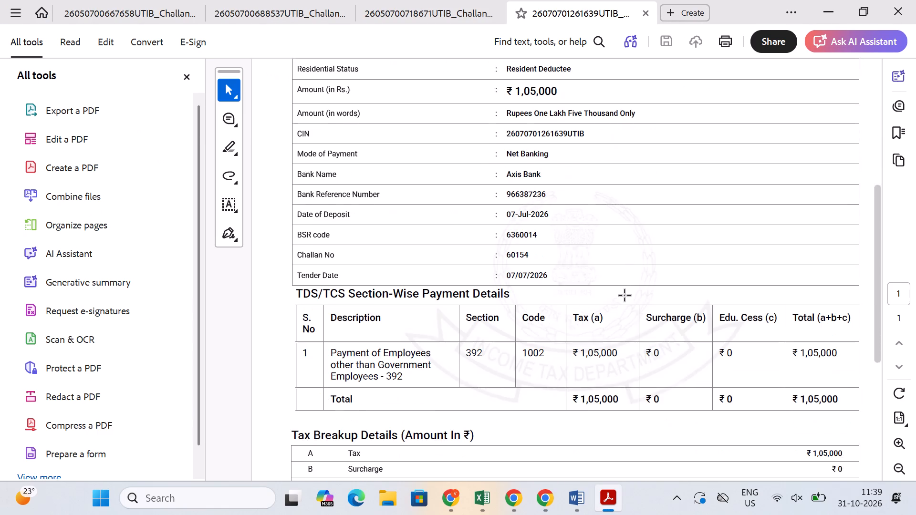
scroll(625, 296, "down", 1)
Return to Chrome, download the challan receipt for the 27698 payment of 07-May-2026, and review its section-wise payment and tax breakup.
key("alt+Tab")
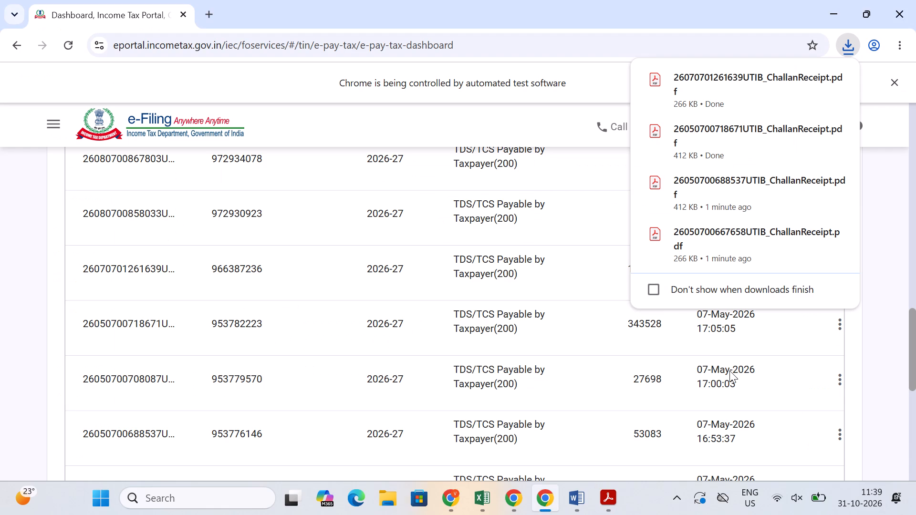
left_click(833, 377)
left_click(848, 406)
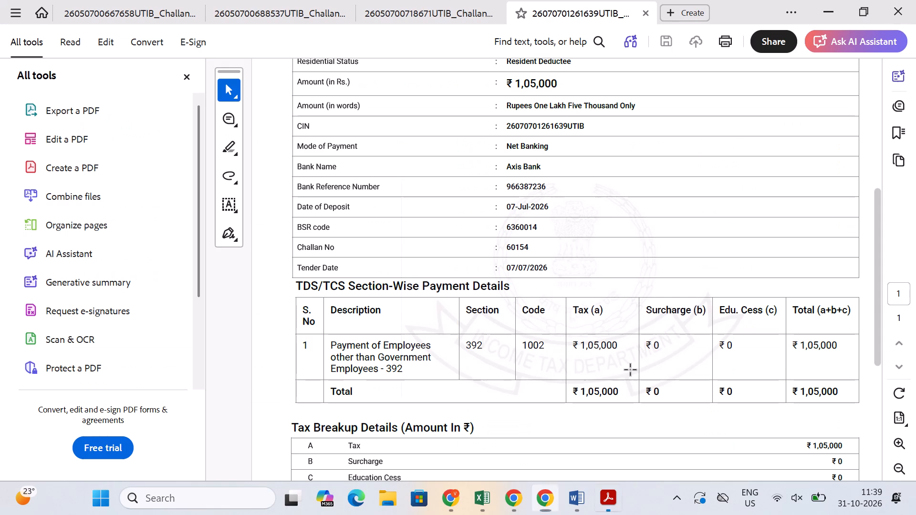
scroll(631, 370, "down", 2)
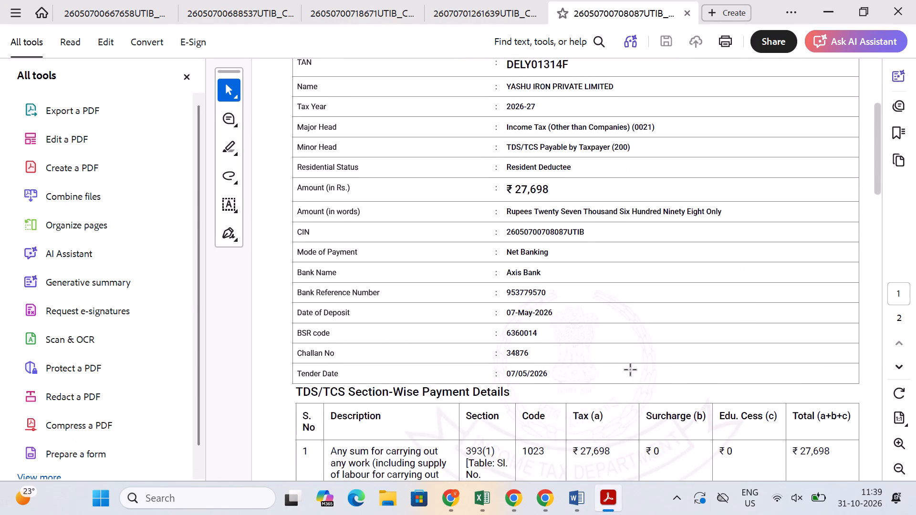
scroll(631, 370, "down", 1)
scroll(631, 370, "up", 3)
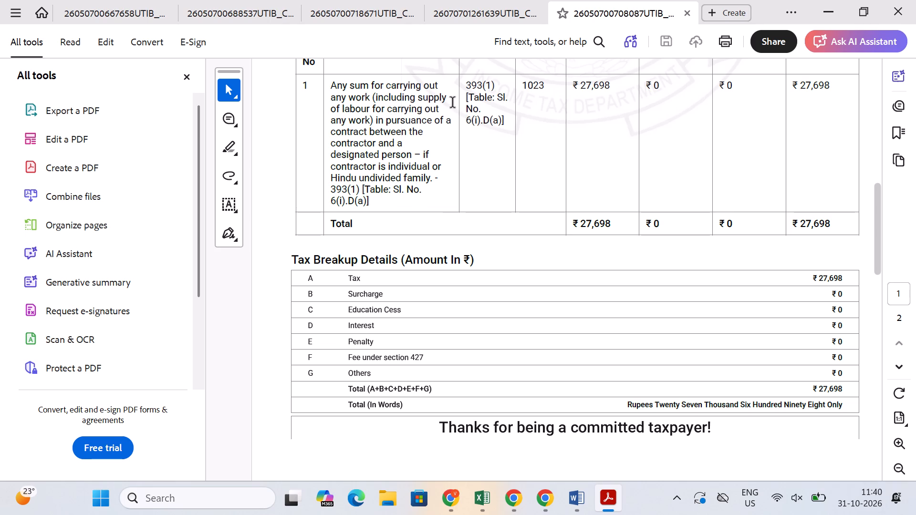
scroll(597, 112, "up", 2)
Switch to the Book1 workbook in Excel and enter 27698 in cell M3.
key("alt+Tab")
key("alt+Down")
key("alt+Down")
key("alt+Right")
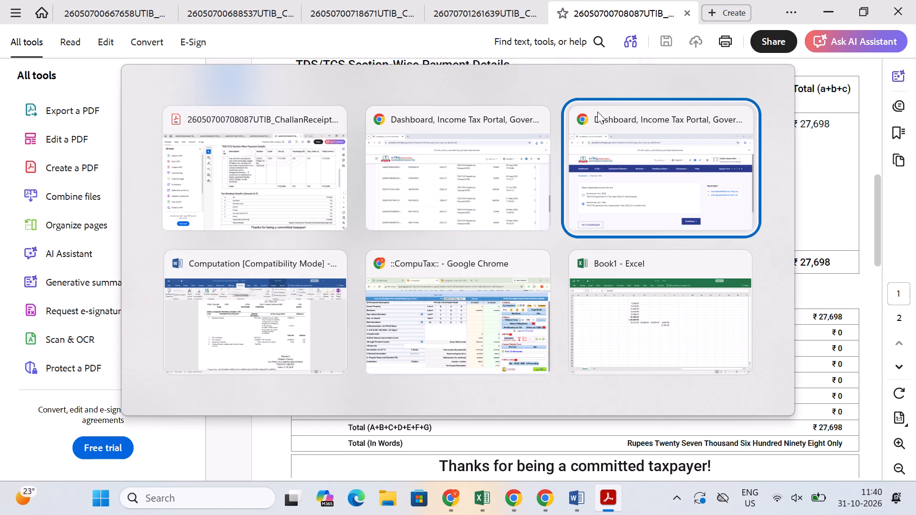
key("alt+Down")
left_click(622, 123)
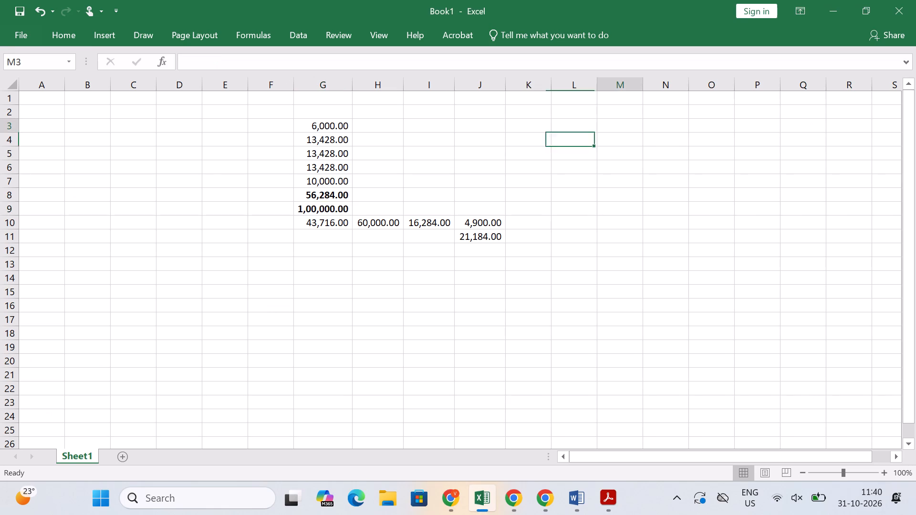
type("2768")
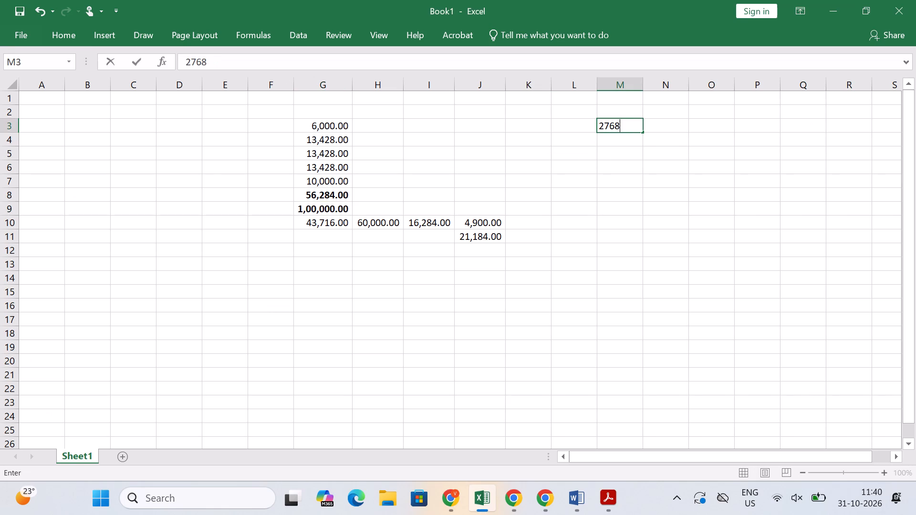
key("BackSpace")
type("98")
key("Return")
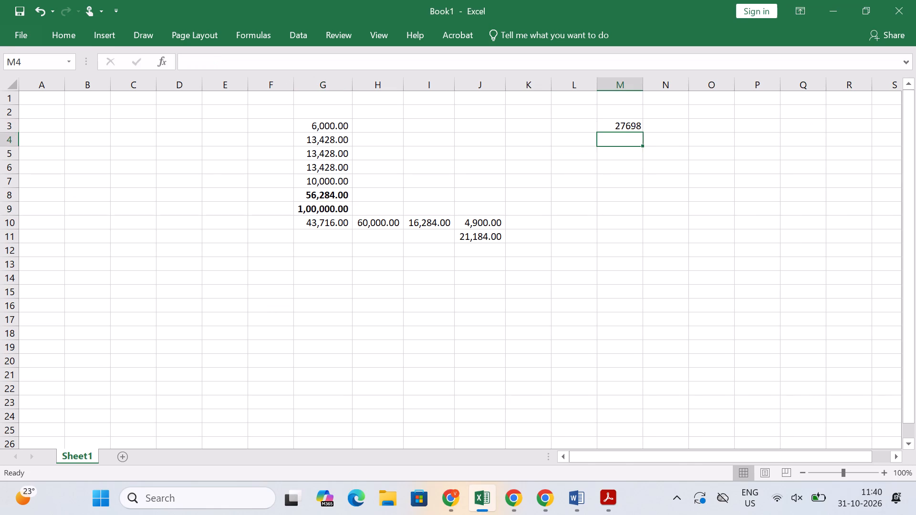
Recheck the 27,698 receipt in Acrobat, switch to Chrome, and examine the payment history entries from May to September 2026.
key("alt+Tab")
scroll(627, 174, "up", 2)
key("alt+Tab")
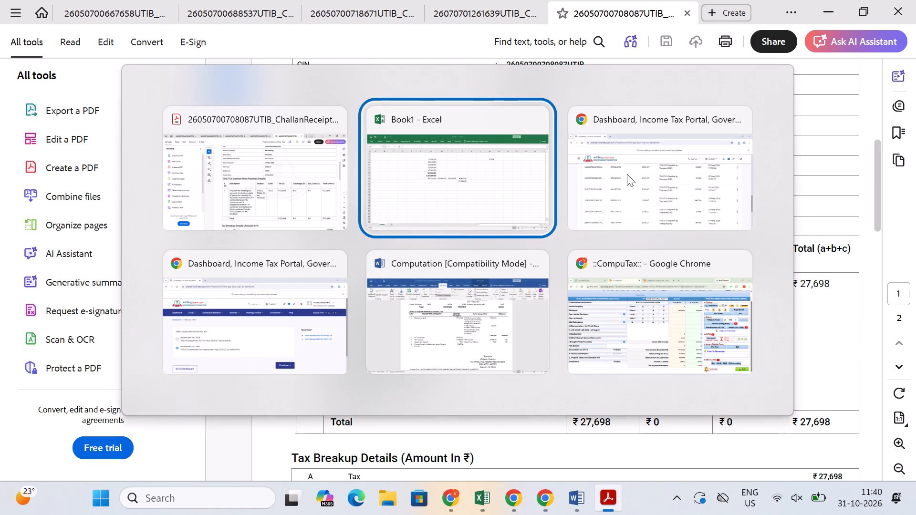
key("alt+Tab")
scroll(680, 276, "right", 1)
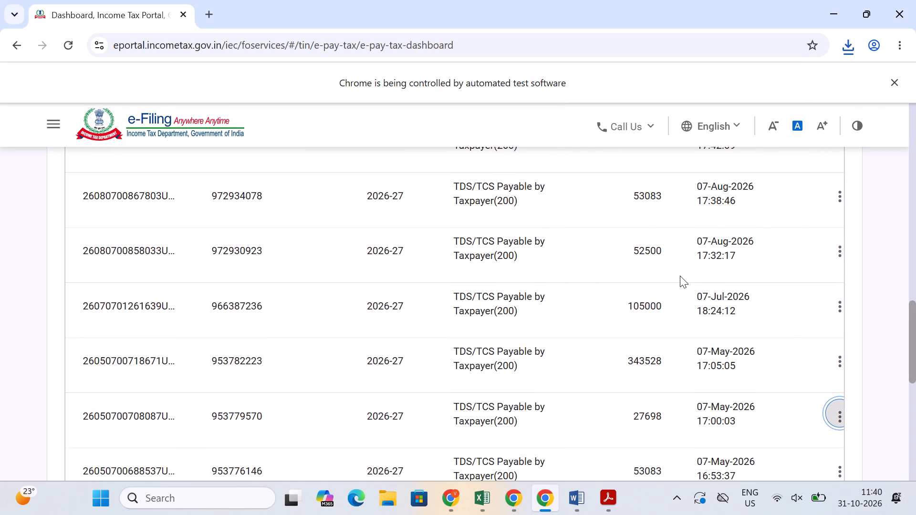
scroll(680, 276, "right", 2)
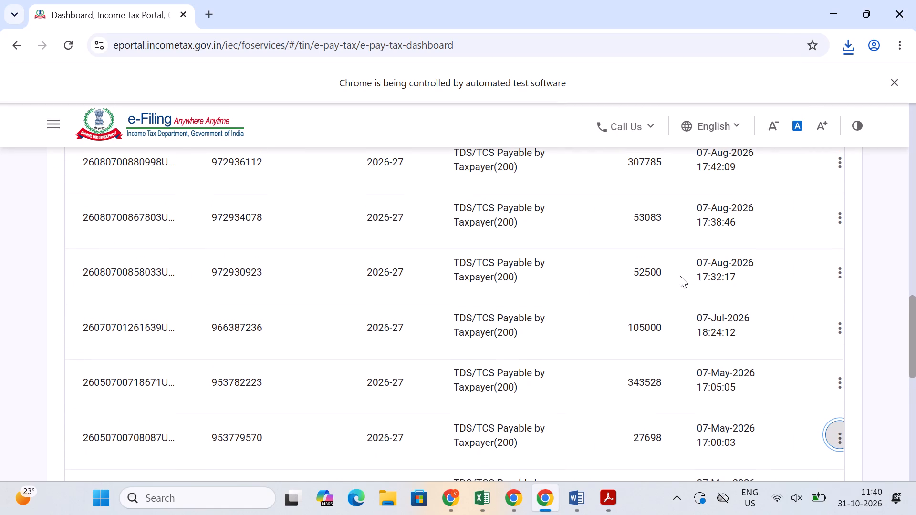
scroll(680, 276, "right", 3)
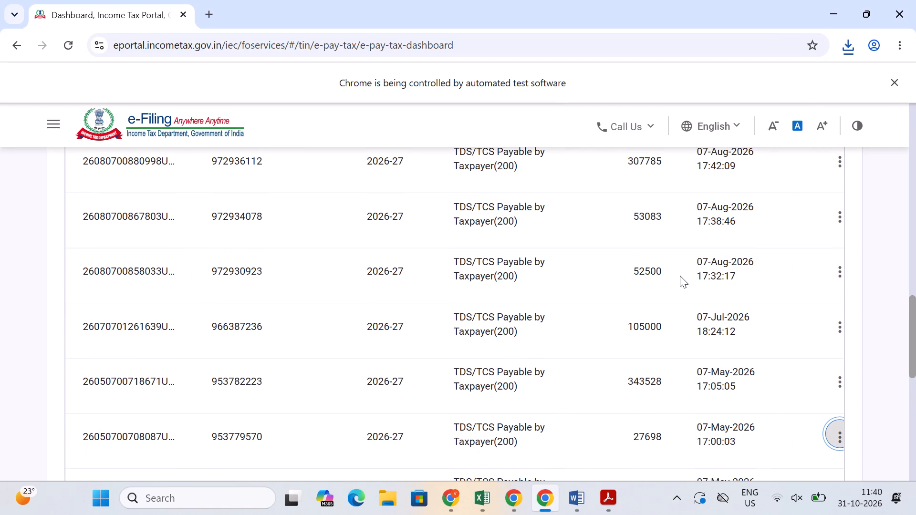
scroll(680, 276, "right", 4)
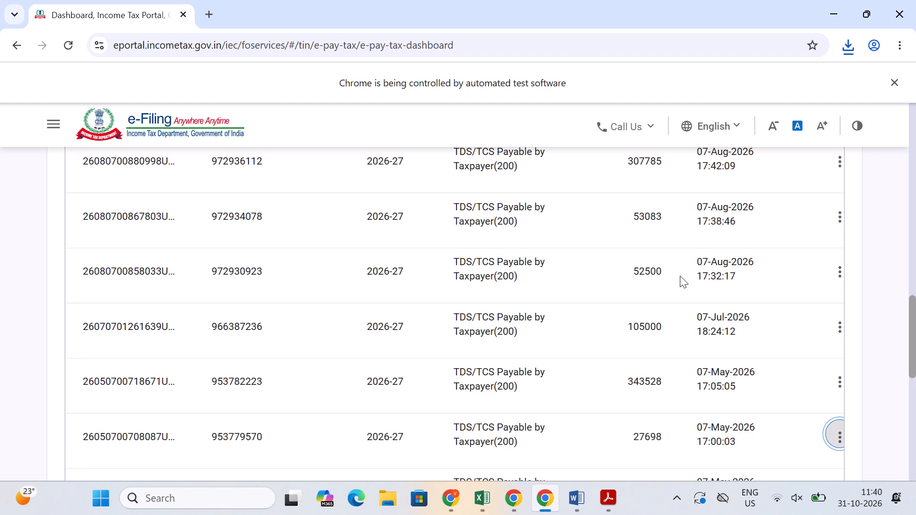
scroll(680, 276, "right", 1)
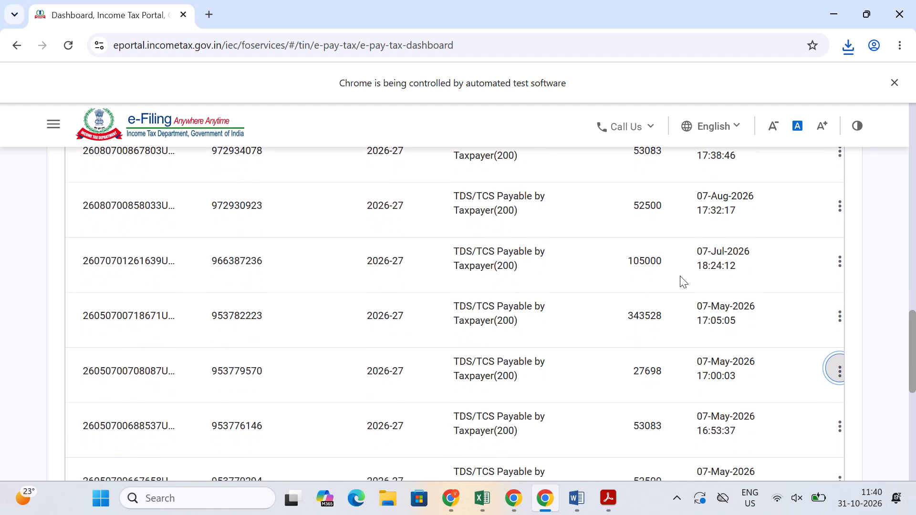
scroll(680, 276, "right", 3)
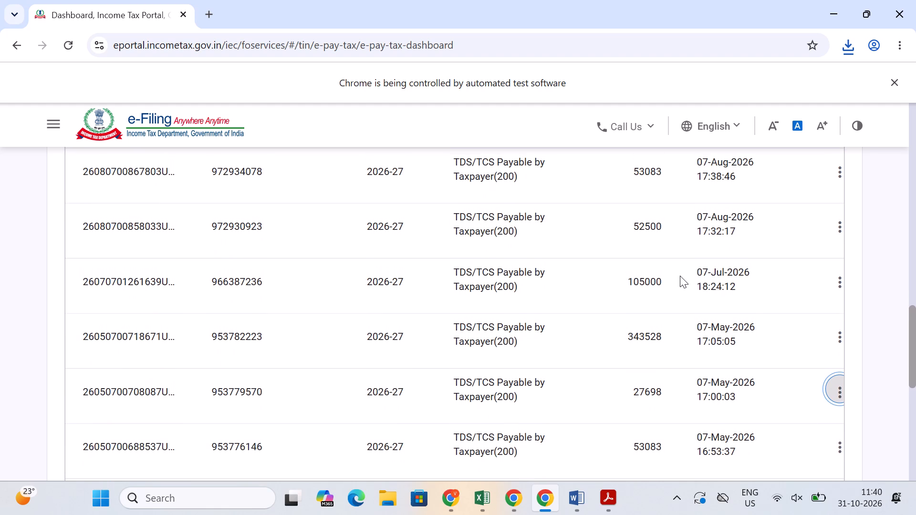
scroll(680, 276, "up", 1)
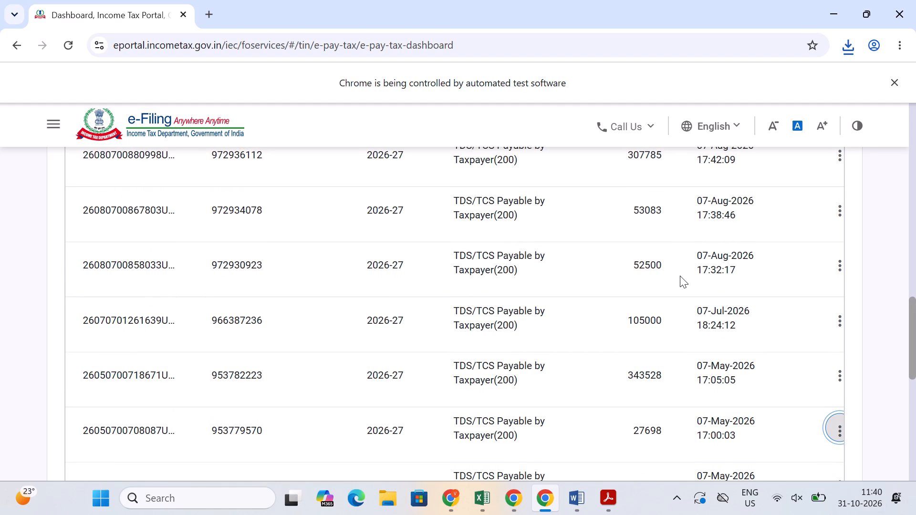
scroll(784, 241, "up", 1)
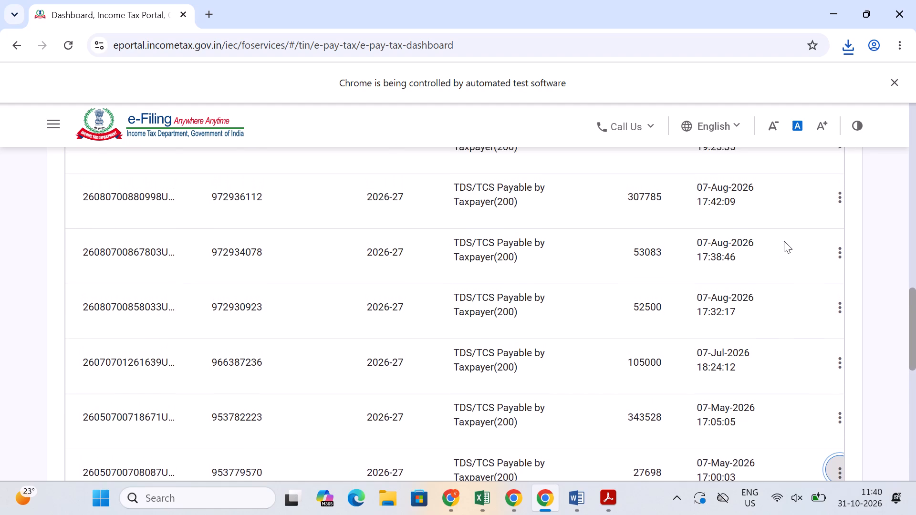
scroll(784, 241, "up", 4)
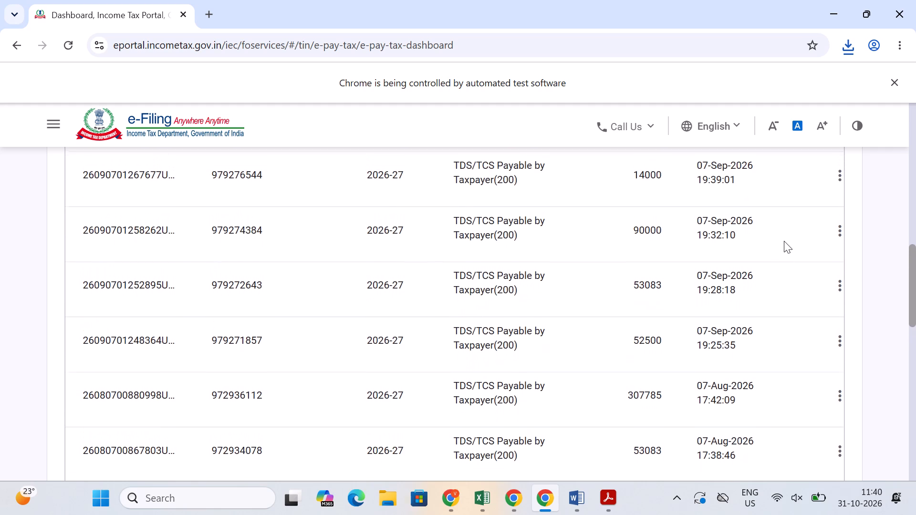
scroll(784, 241, "up", 1)
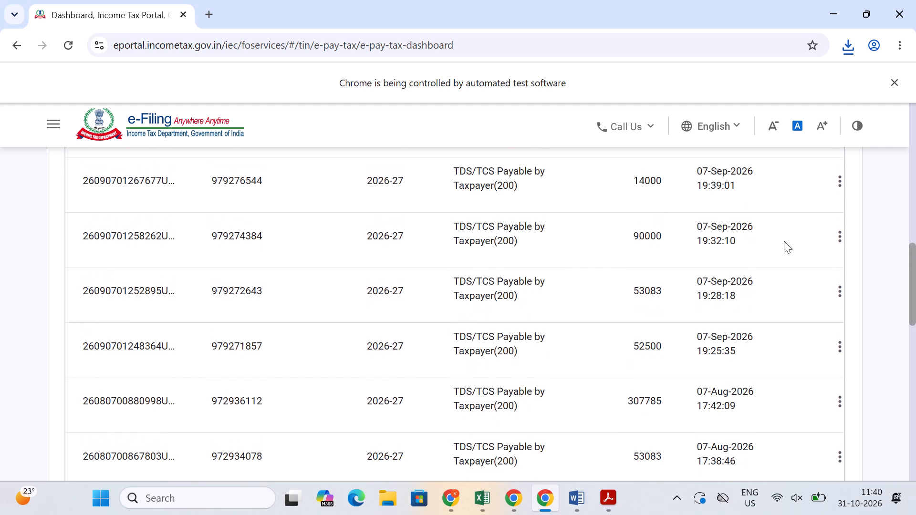
Set the payment history to 50 rows per page and look over the oldest payments listed.
scroll(784, 241, "down", 4)
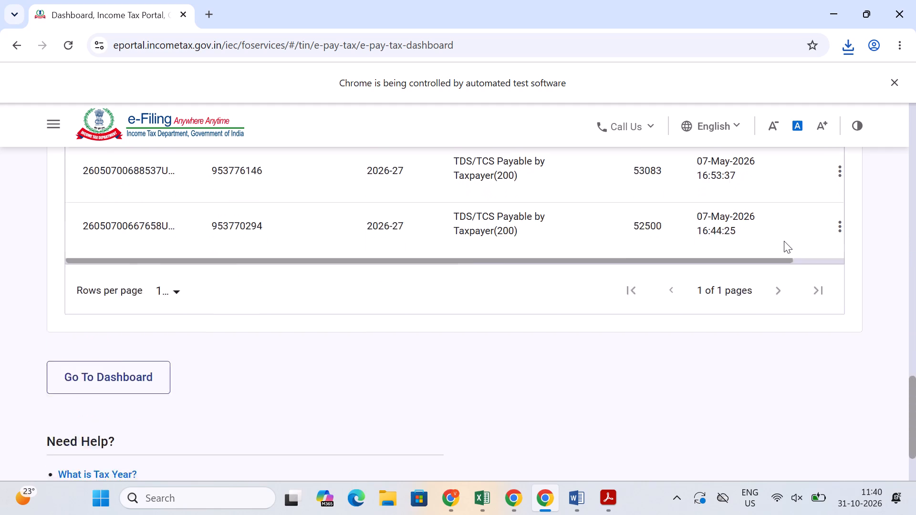
scroll(784, 241, "down", 2)
left_click(161, 430)
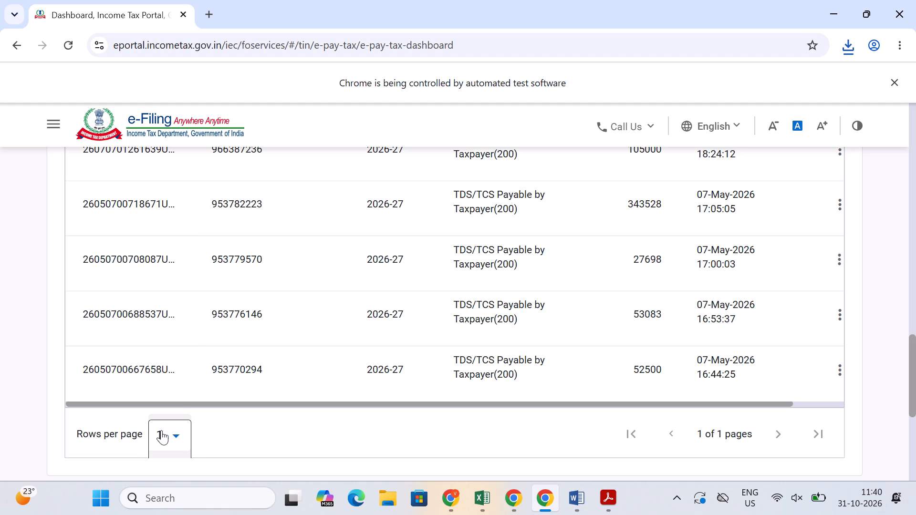
left_click(169, 326)
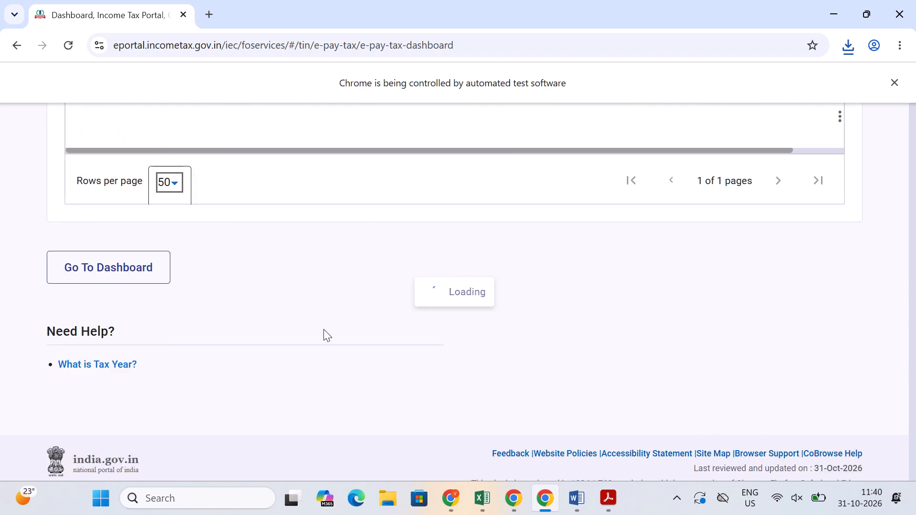
scroll(484, 340, "down", 4)
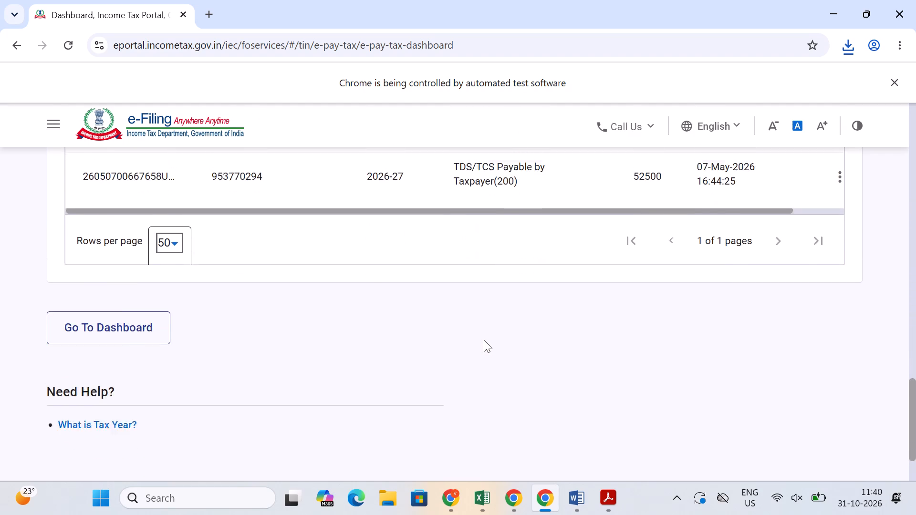
scroll(484, 340, "down", 2)
scroll(484, 340, "up", 2)
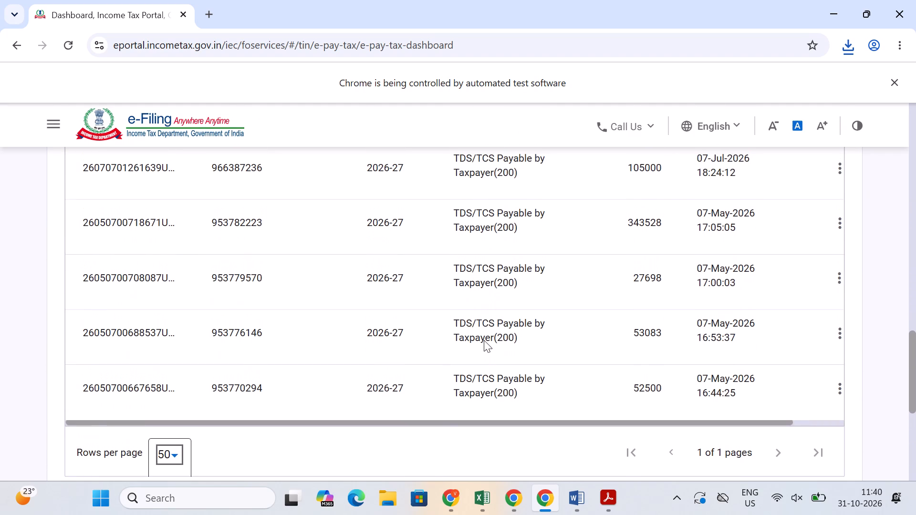
scroll(484, 340, "up", 2)
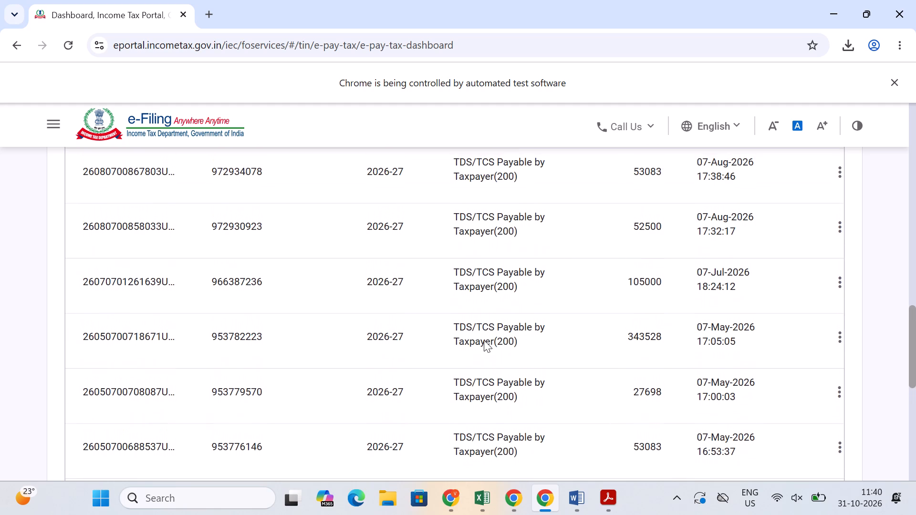
Download the challan receipt for the 52500 payment of 07-Aug-2026 and review its section-wise payment details in Acrobat.
scroll(484, 340, "up", 1)
scroll(589, 329, "up", 1)
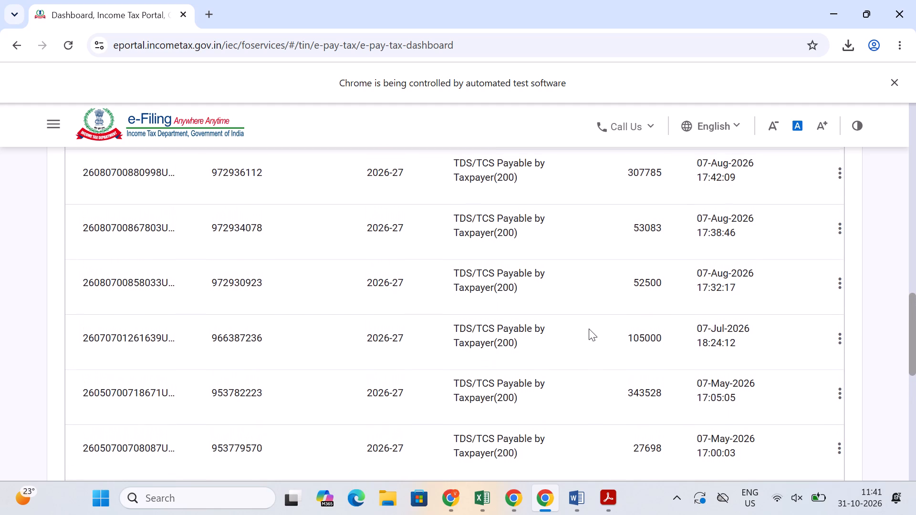
scroll(589, 329, "up", 3)
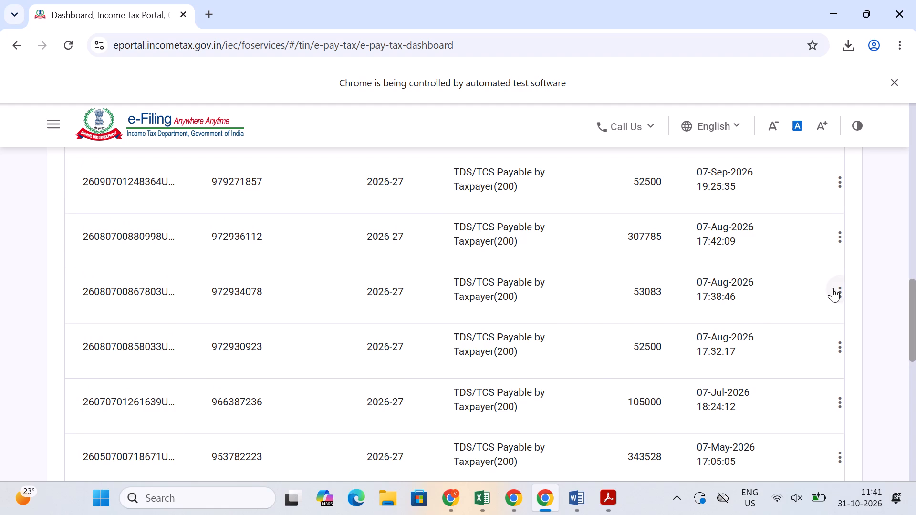
left_click(839, 345)
left_click(848, 374)
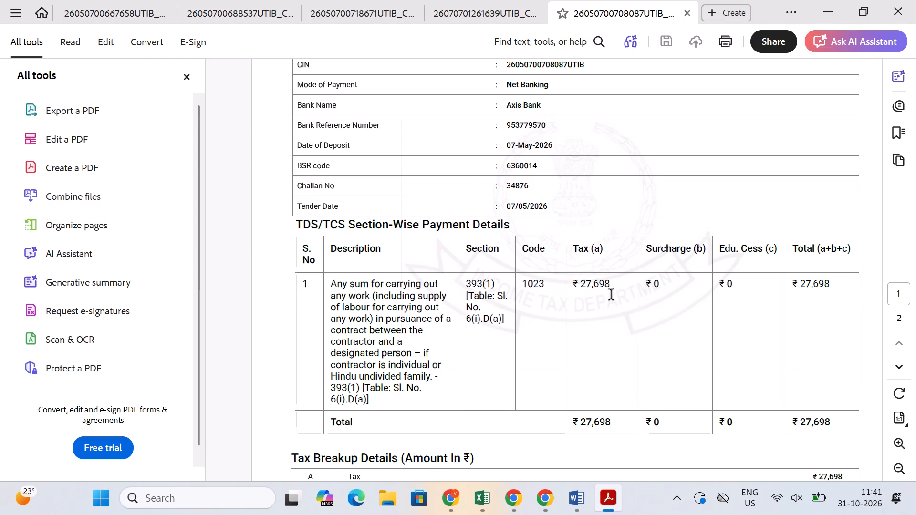
scroll(612, 295, "down", 4)
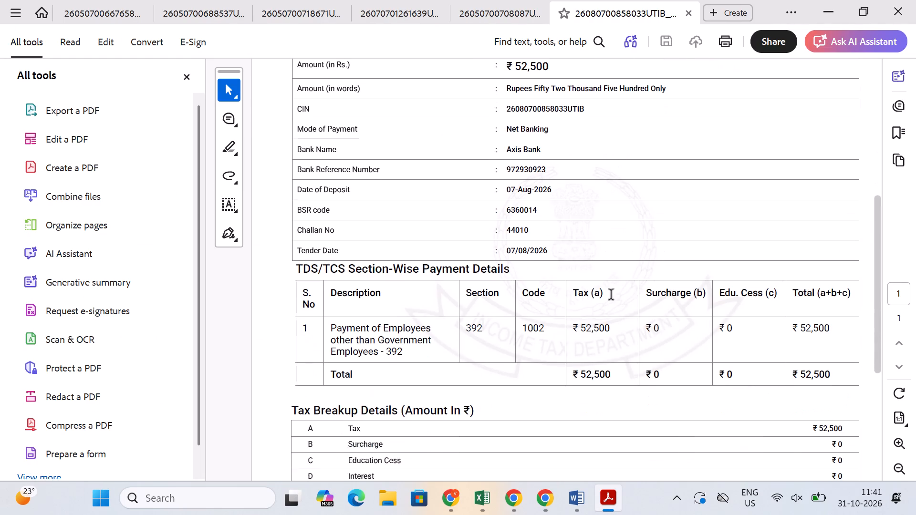
scroll(612, 295, "down", 1)
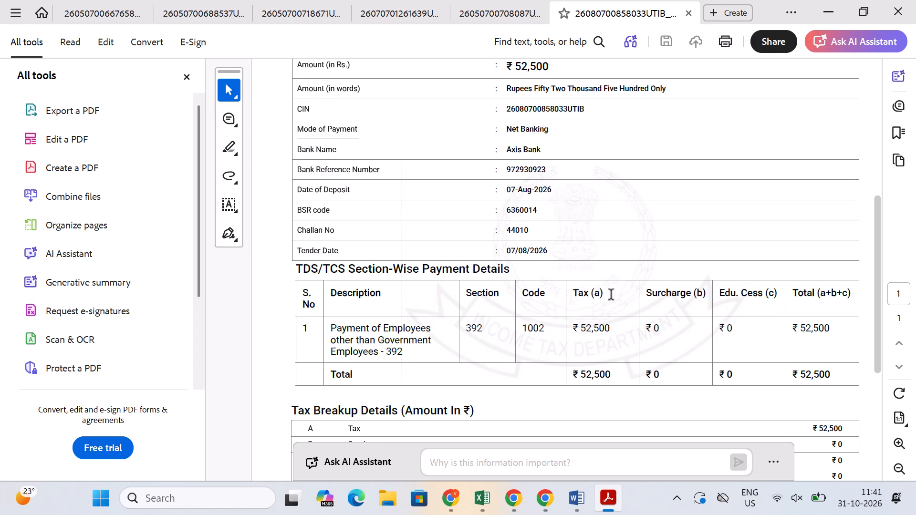
Return to Chrome, download the 52500 receipt of 07-Aug-2026 once more, and review its section-wise payment and tax breakup.
key("alt+Tab")
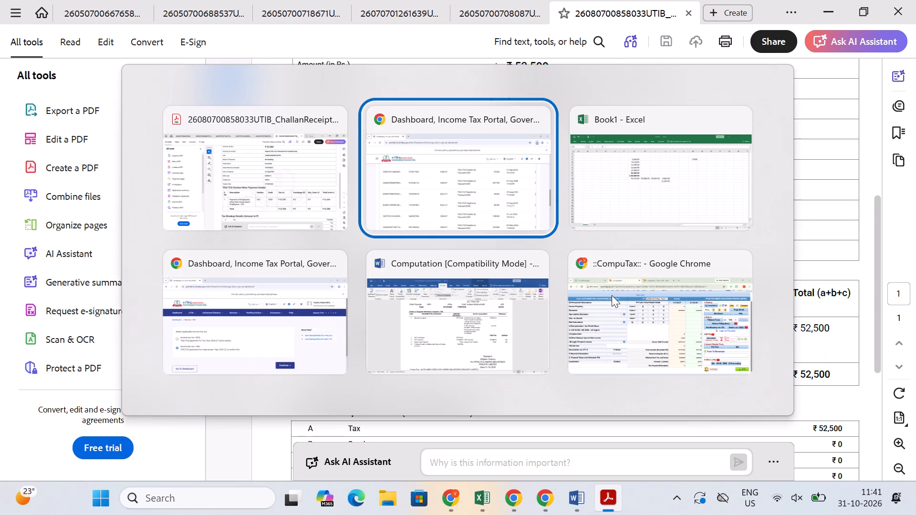
left_click(592, 276)
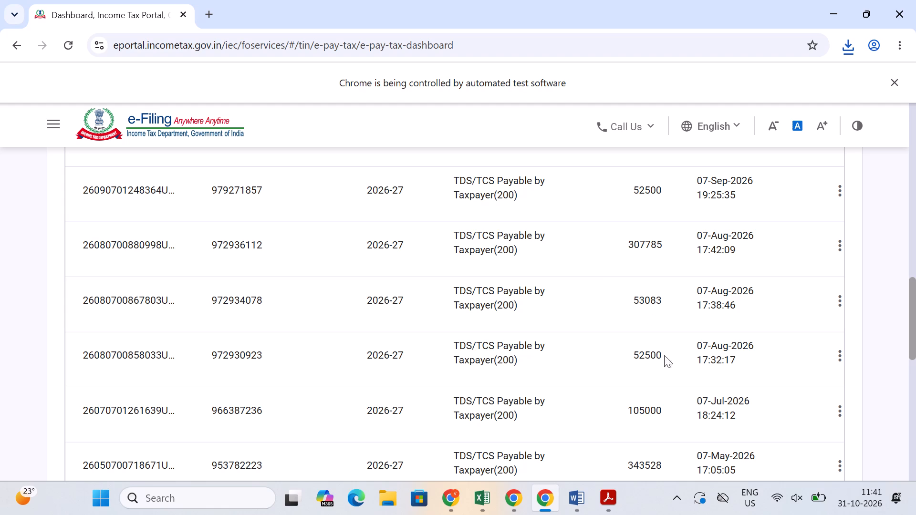
scroll(726, 366, "down", 2)
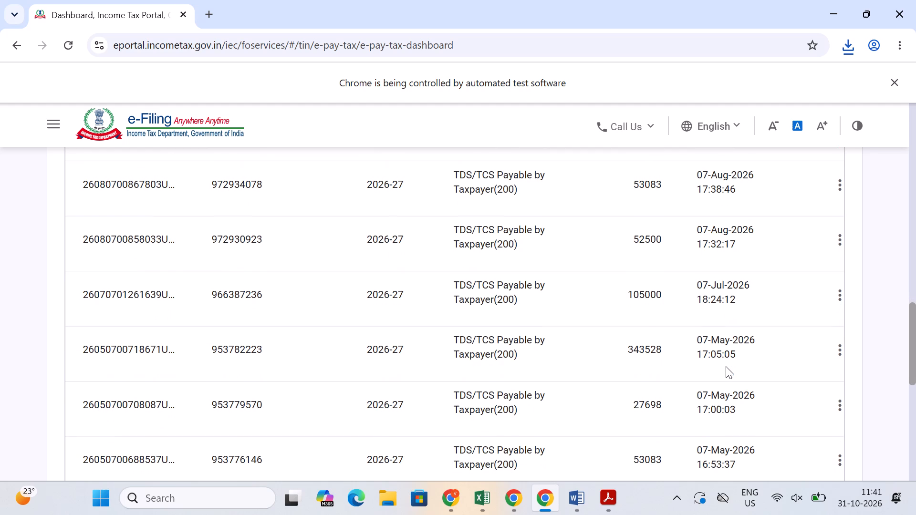
scroll(722, 321, "up", 3)
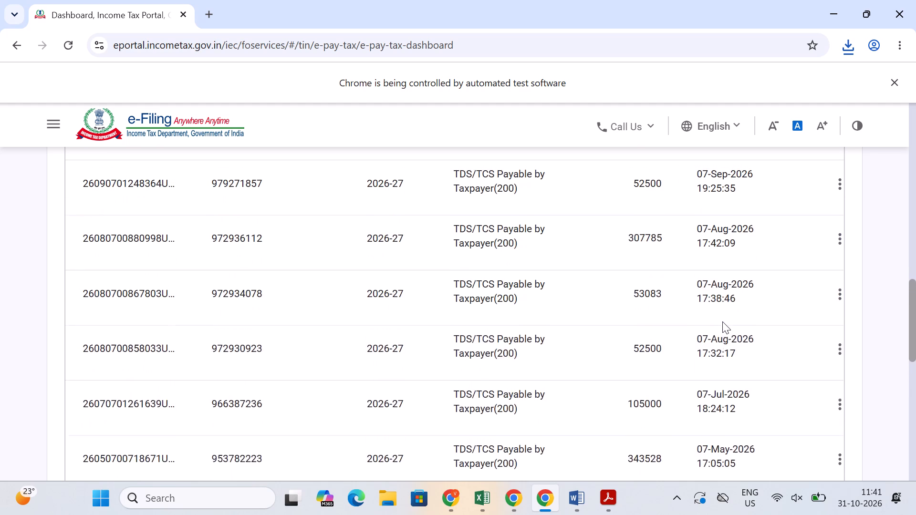
scroll(722, 321, "up", 3)
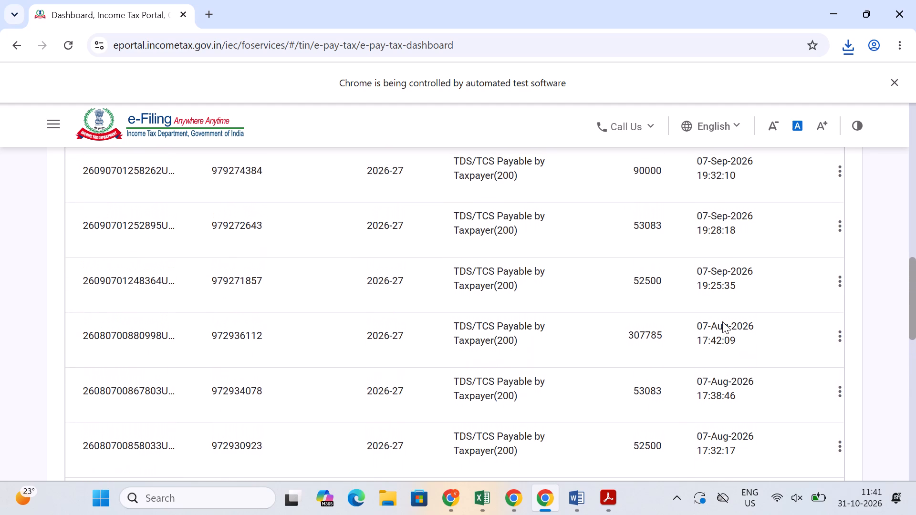
left_click(845, 445)
left_click(842, 445)
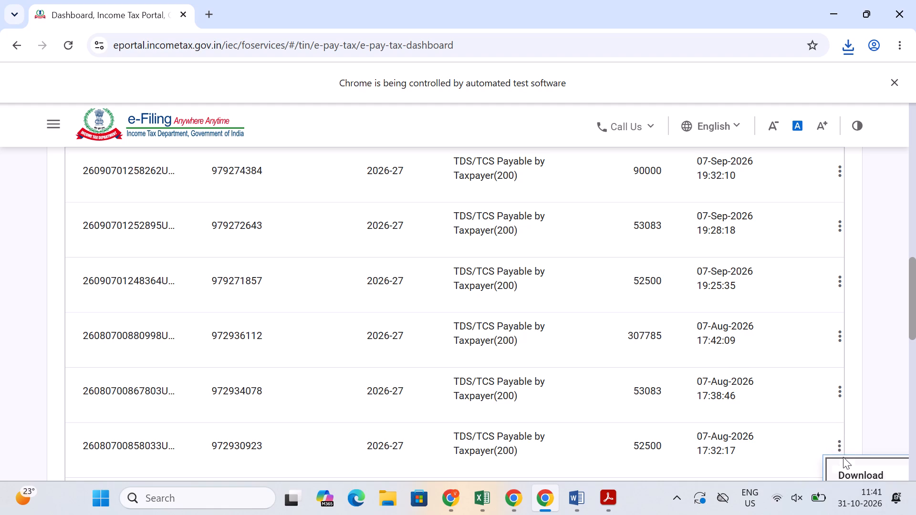
left_click(843, 460)
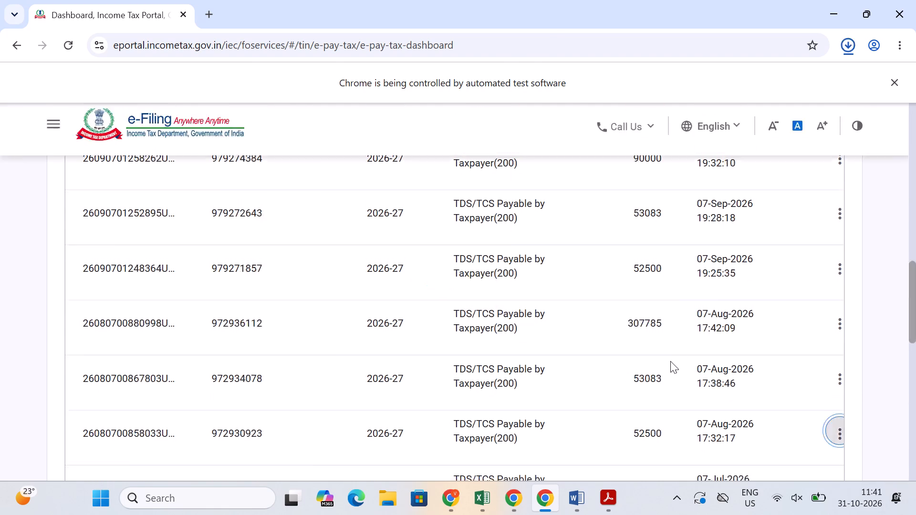
scroll(504, 278, "down", 1)
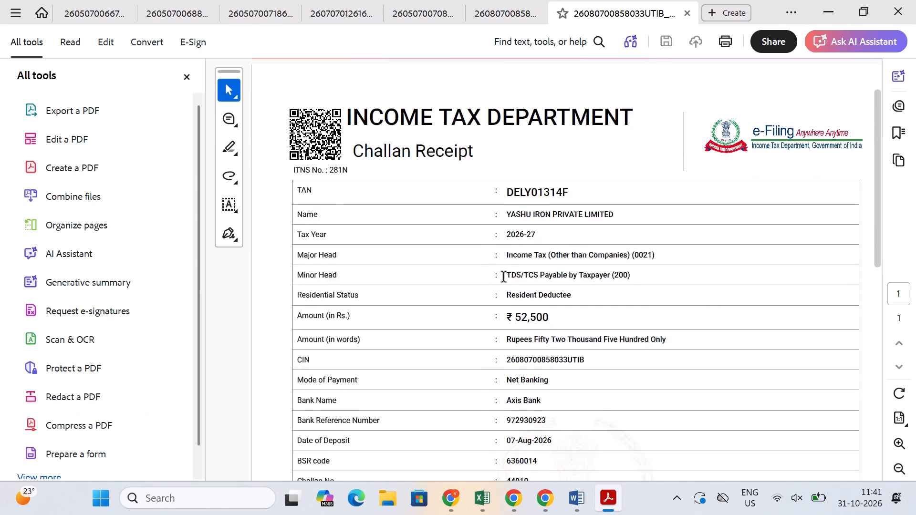
scroll(504, 278, "down", 3)
scroll(504, 278, "up", 1)
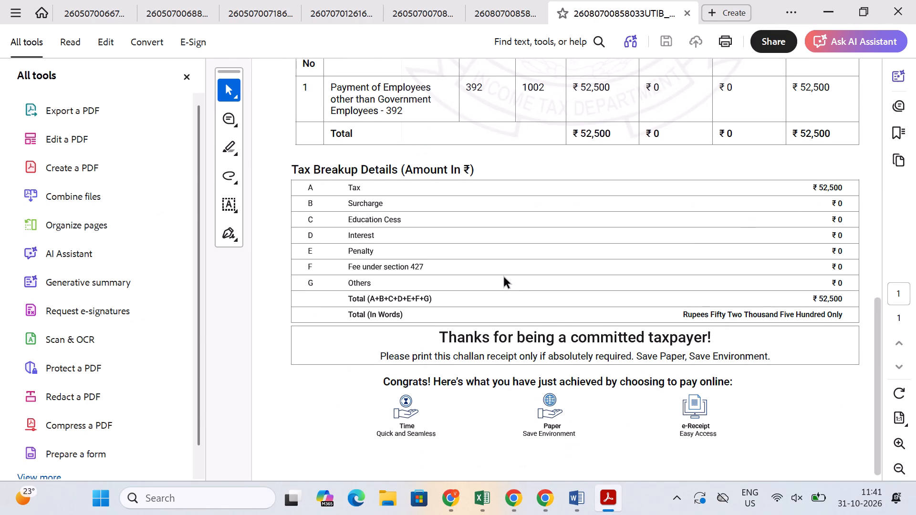
Return to Chrome, download the challan receipt for the 13450 payment of 07-Oct-2026, and review its section-wise payment and tax breakup.
key("alt+Tab")
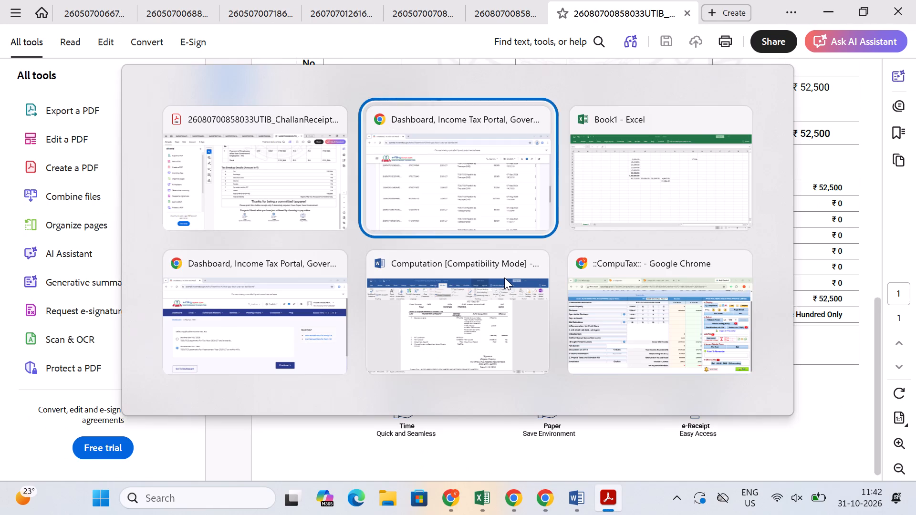
left_click(559, 269)
scroll(559, 269, "up", 2)
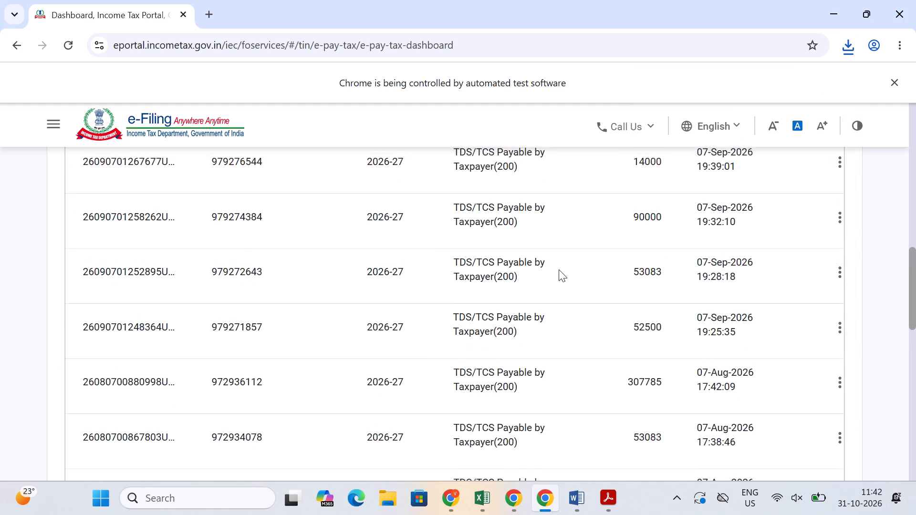
scroll(559, 269, "up", 5)
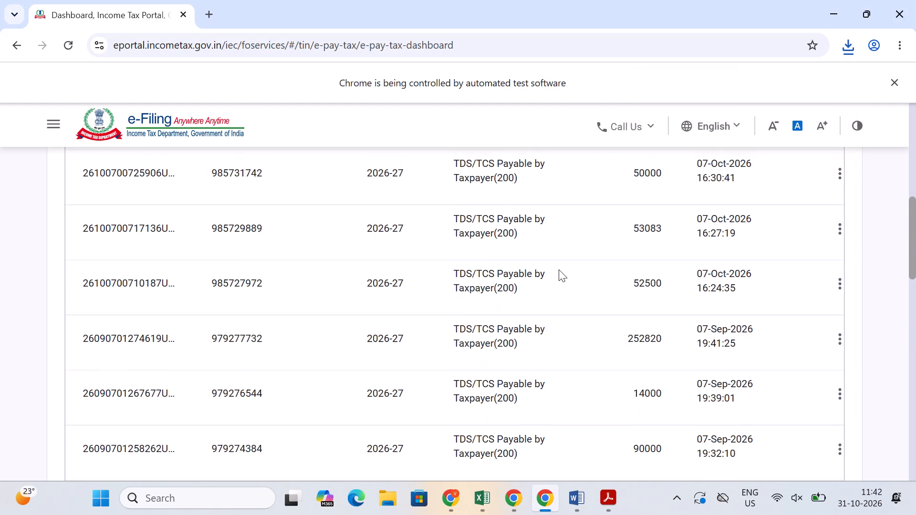
scroll(559, 269, "up", 2)
scroll(715, 337, "down", 1)
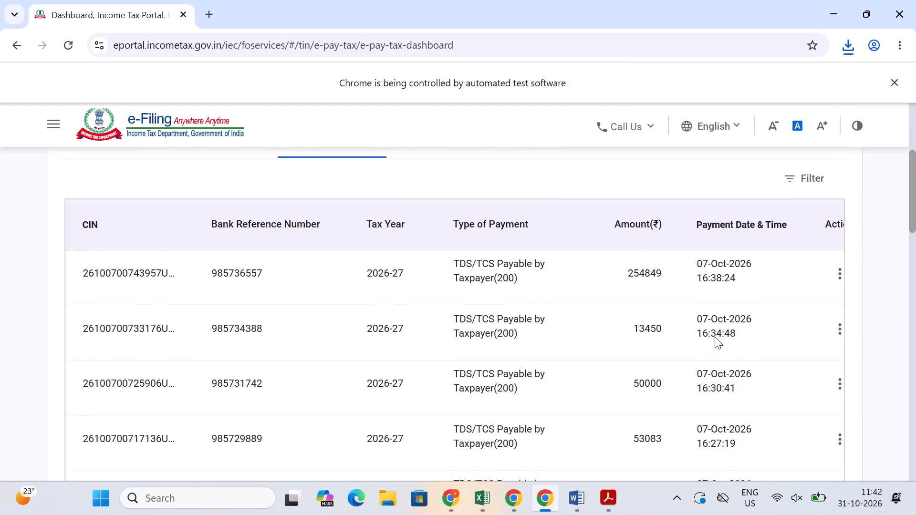
scroll(715, 337, "down", 1)
scroll(765, 290, "down", 1)
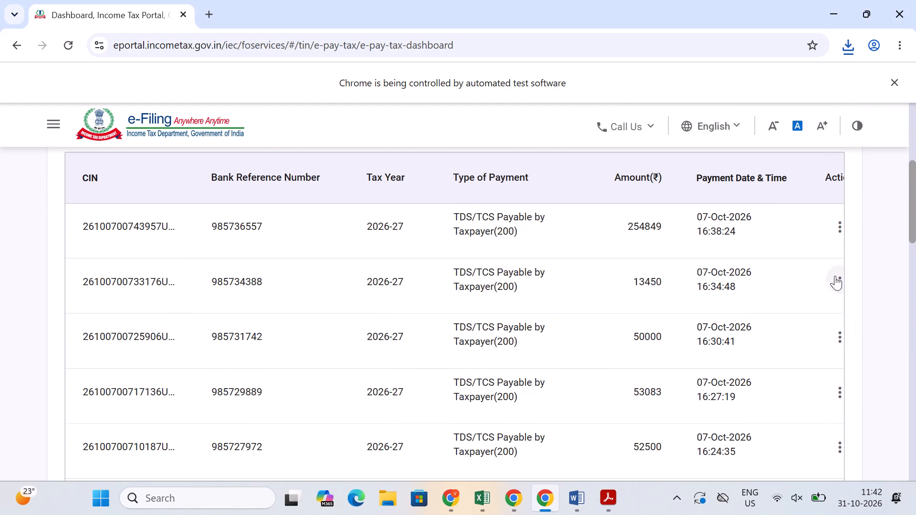
left_click(835, 276)
left_click(855, 310)
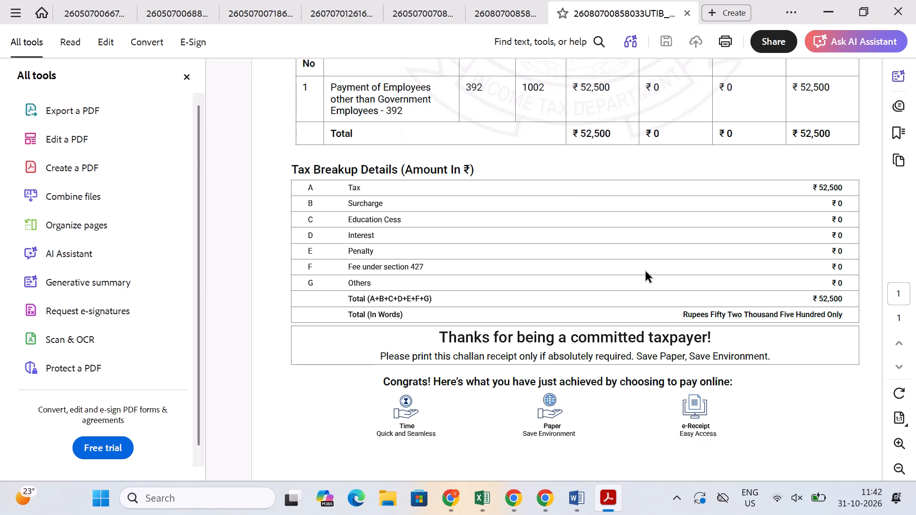
scroll(646, 272, "up", 2)
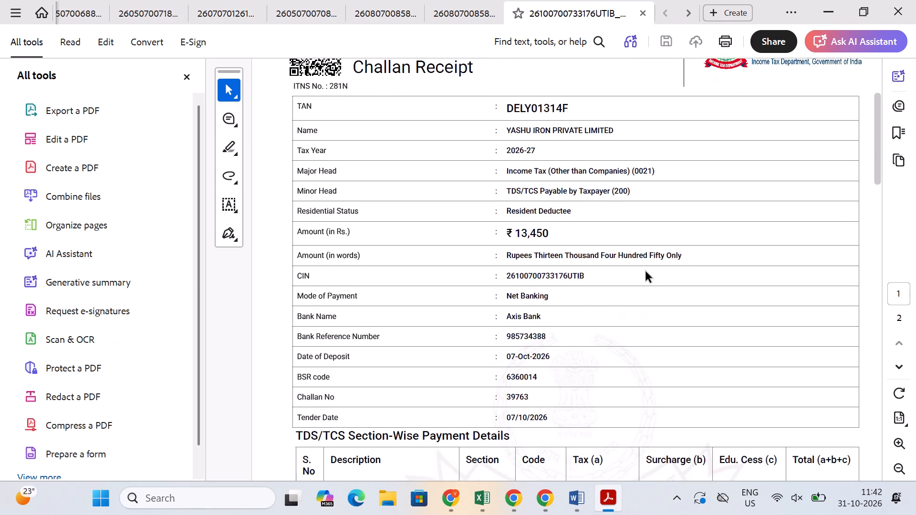
scroll(646, 272, "up", 4)
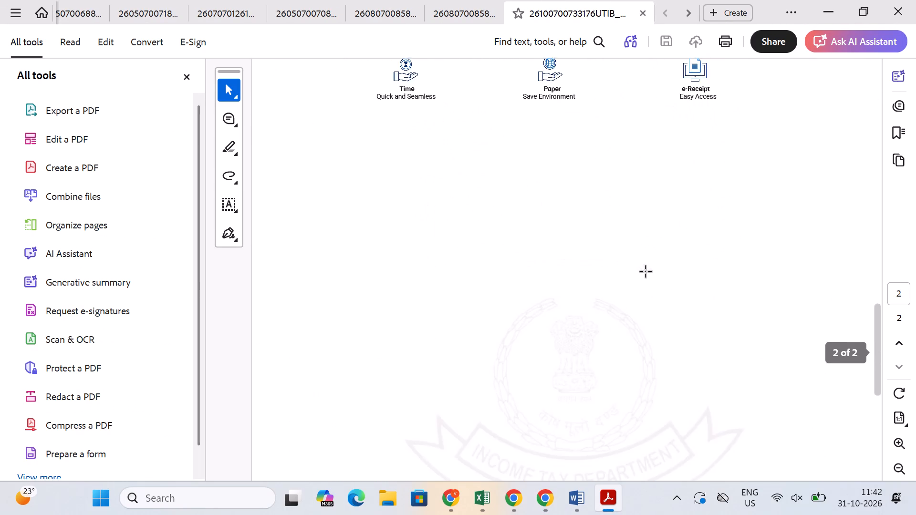
scroll(646, 272, "up", 2)
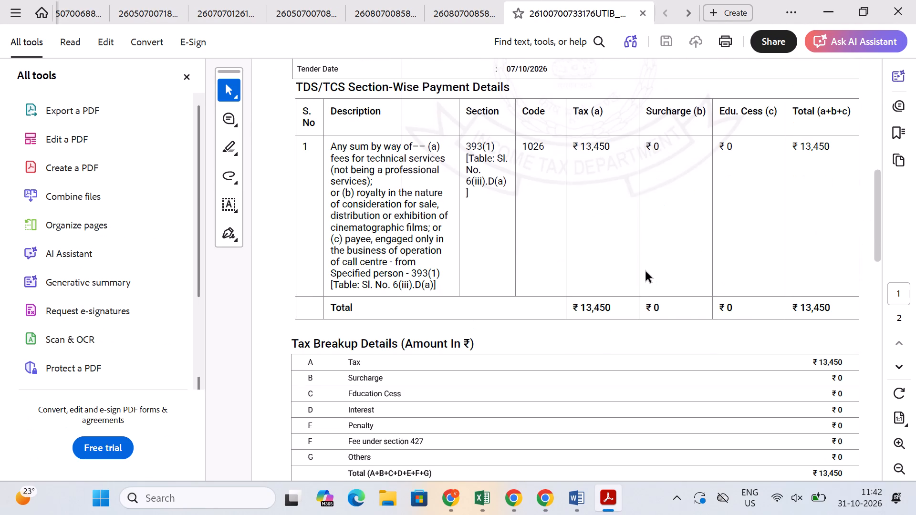
Switch to the Book1 workbook in Excel, enter 13450 in cell M4, recheck the receipt in Acrobat, and select cell L4.
key("alt+Tab")
key("alt+Tab")
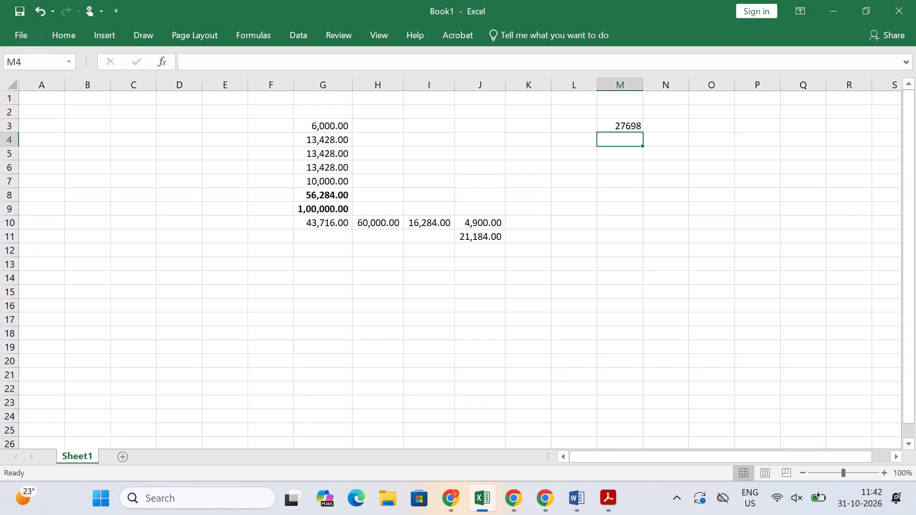
key("alt+Tab")
key("alt+Tab")
type("13450")
key("Tab")
key("alt+Tab")
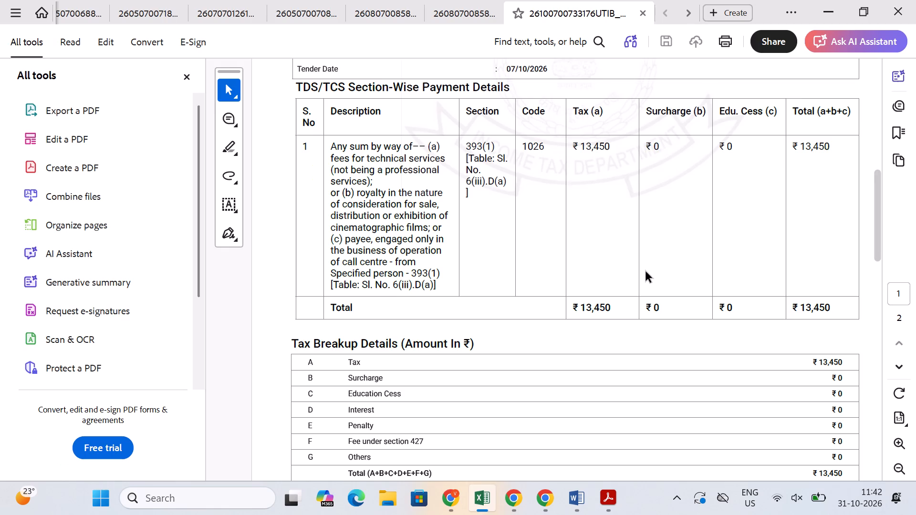
key("alt+Tab")
key("Left")
key("Left")
Switch back to the payment history in Chrome and look over the October and September 2026 payments.
key("alt+Tab")
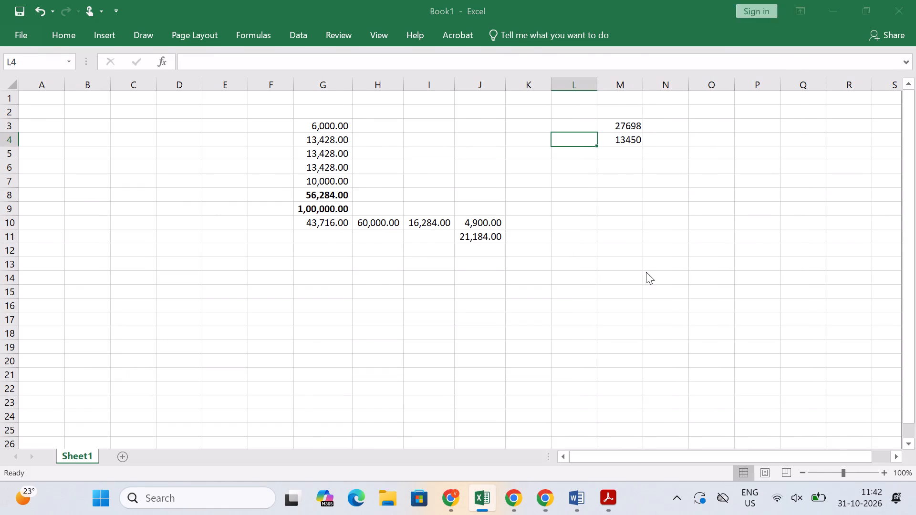
key("alt+Tab")
key("alt+Tab")
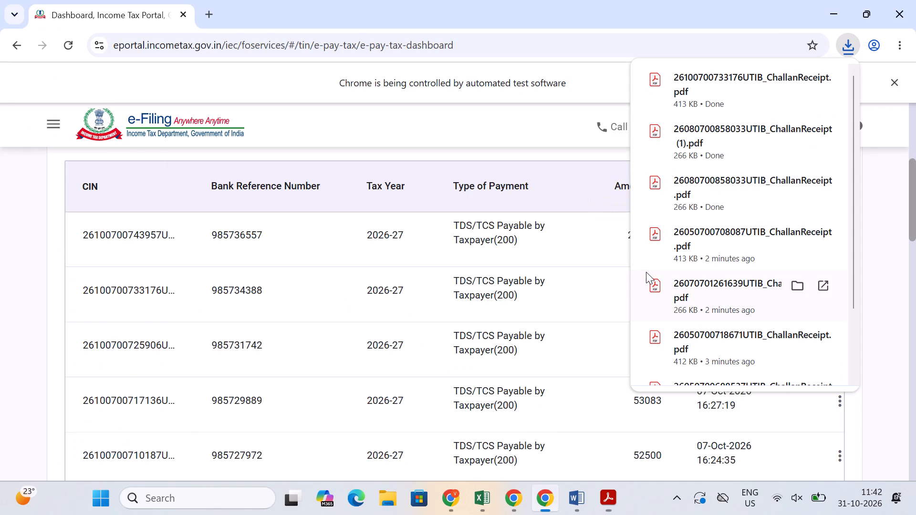
left_click(586, 245)
scroll(586, 245, "down", 1)
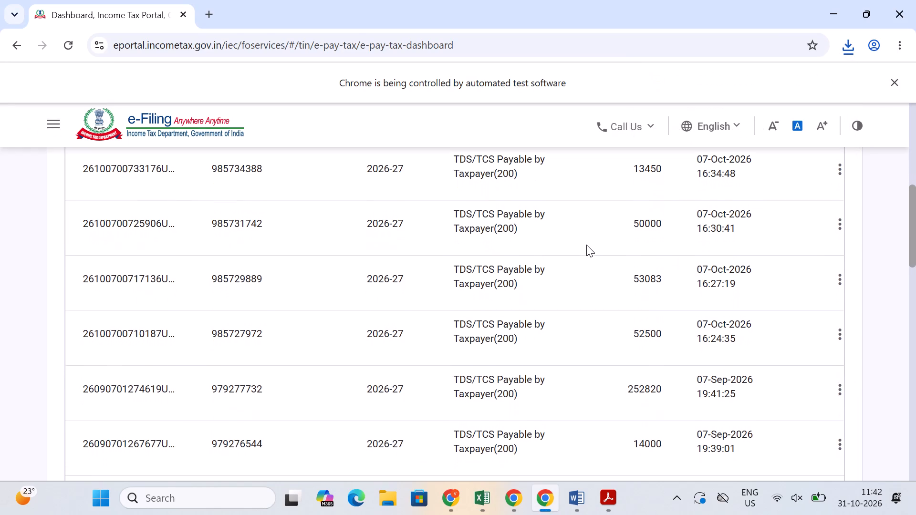
scroll(586, 245, "down", 2)
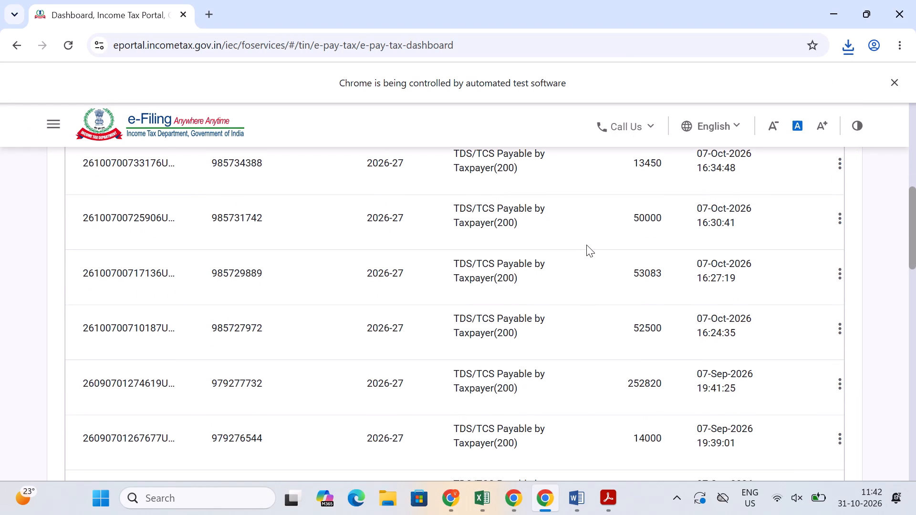
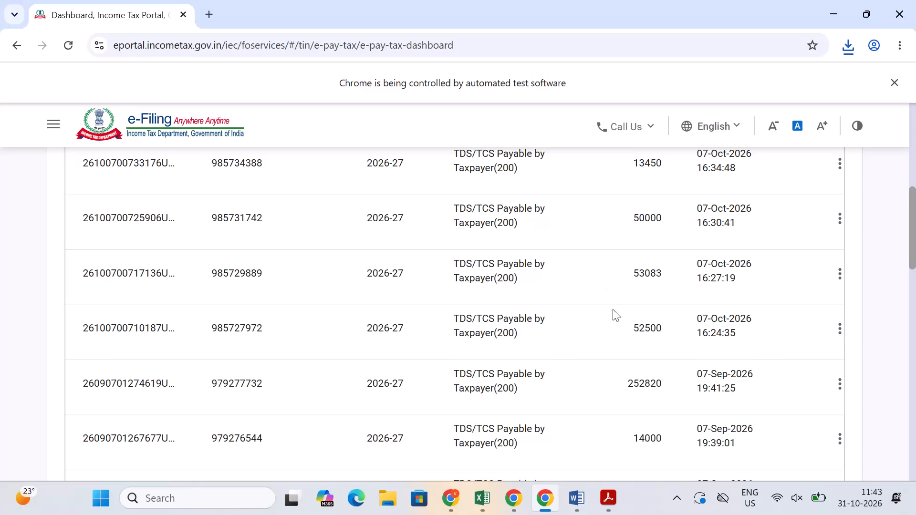
Look through the 2026-27 payment history from the September payments down to the July and May 2026 entries.
scroll(613, 309, "down", 5)
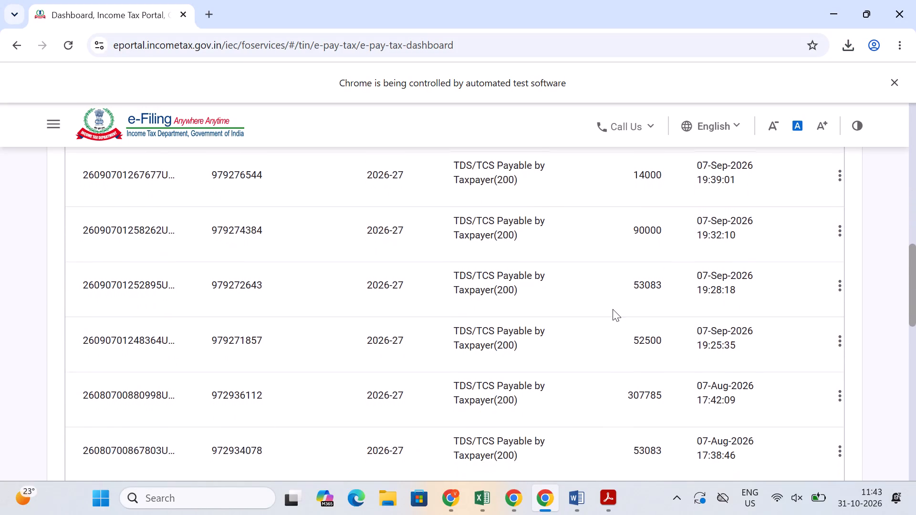
scroll(613, 309, "down", 4)
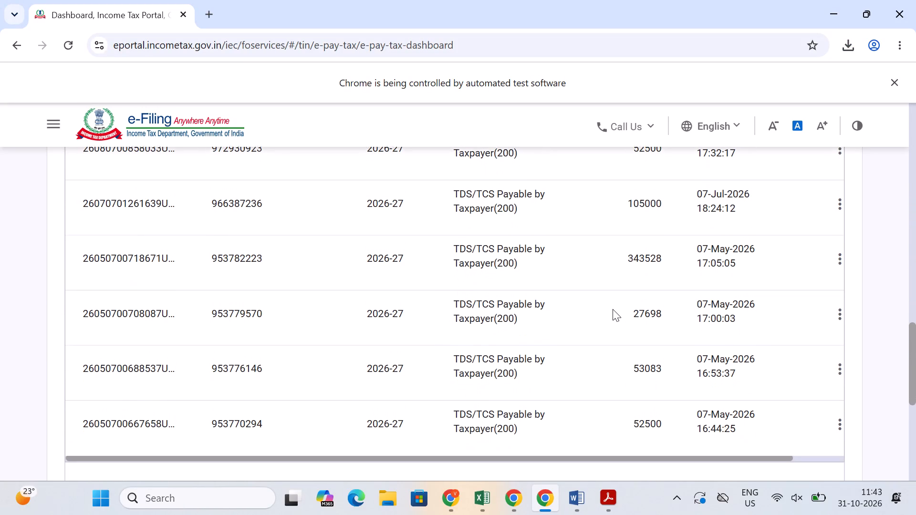
scroll(613, 309, "down", 1)
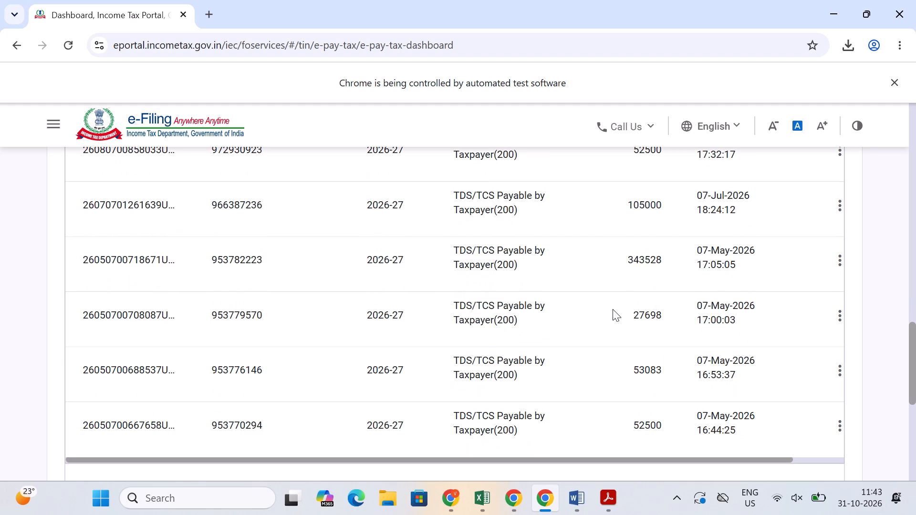
scroll(654, 354, "up", 1)
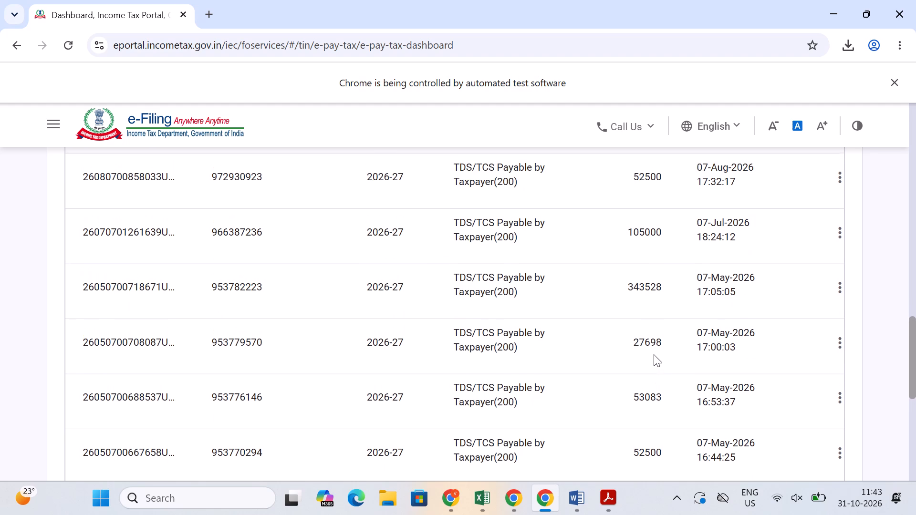
scroll(654, 354, "up", 1)
scroll(654, 354, "down", 1)
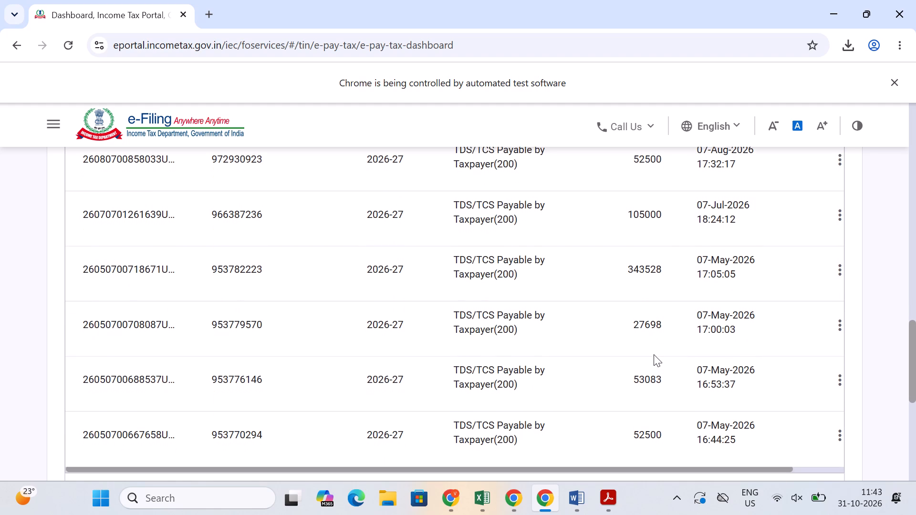
Switch to Acrobat and compare the open challan receipts for the 13450, 52500 and 27698 payments.
key("alt+Tab")
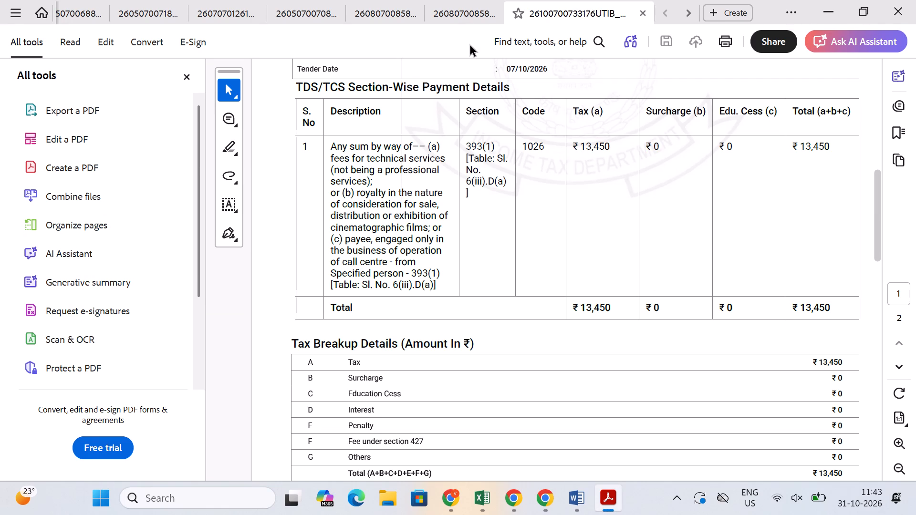
scroll(532, 148, "up", 2)
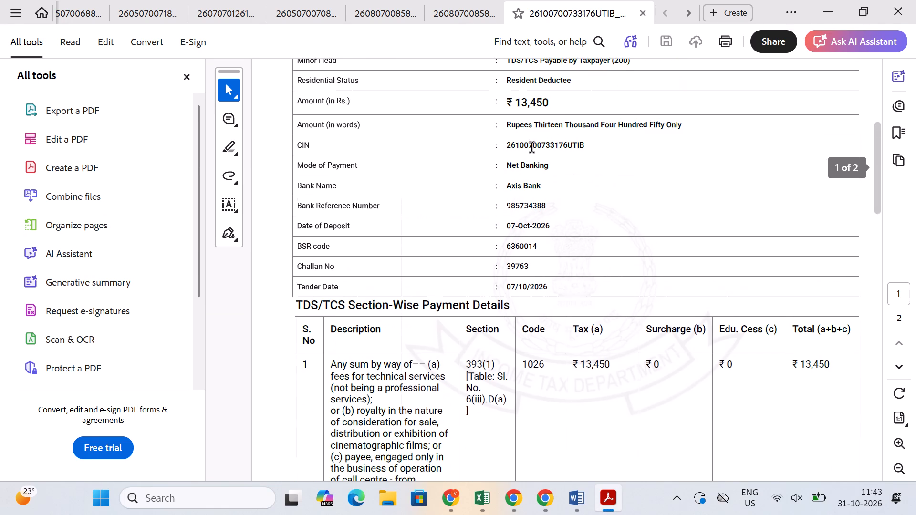
scroll(532, 148, "up", 1)
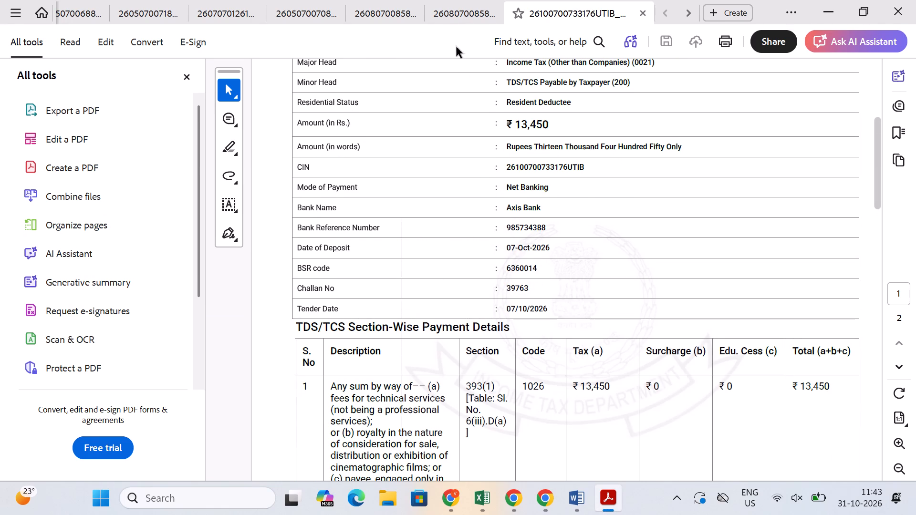
left_click(457, 10)
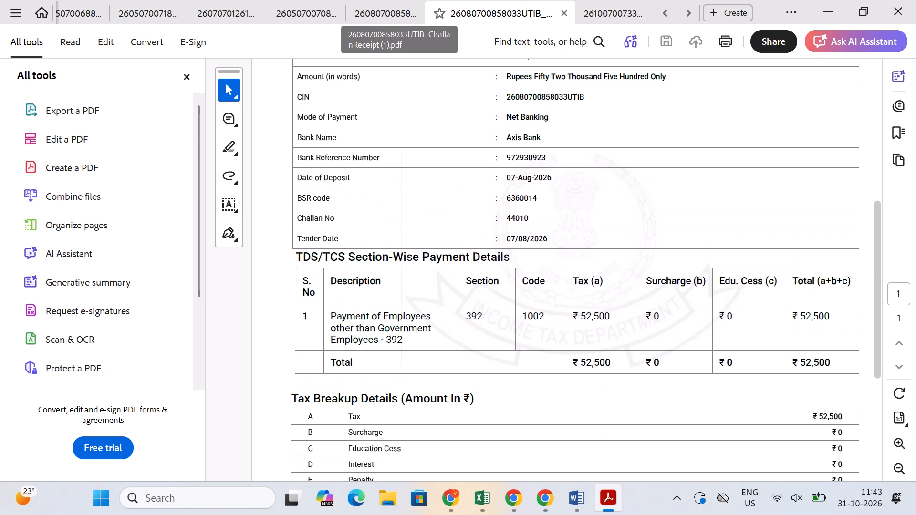
left_click(383, 18)
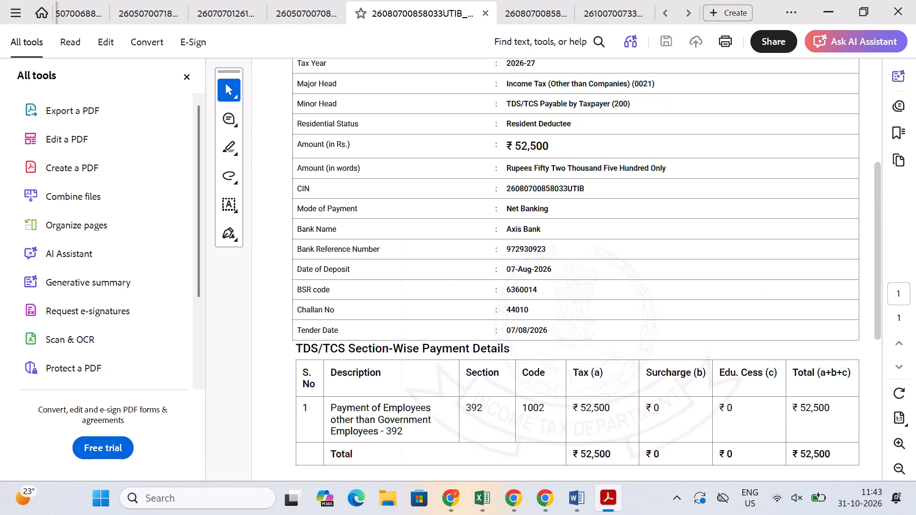
left_click(308, 9)
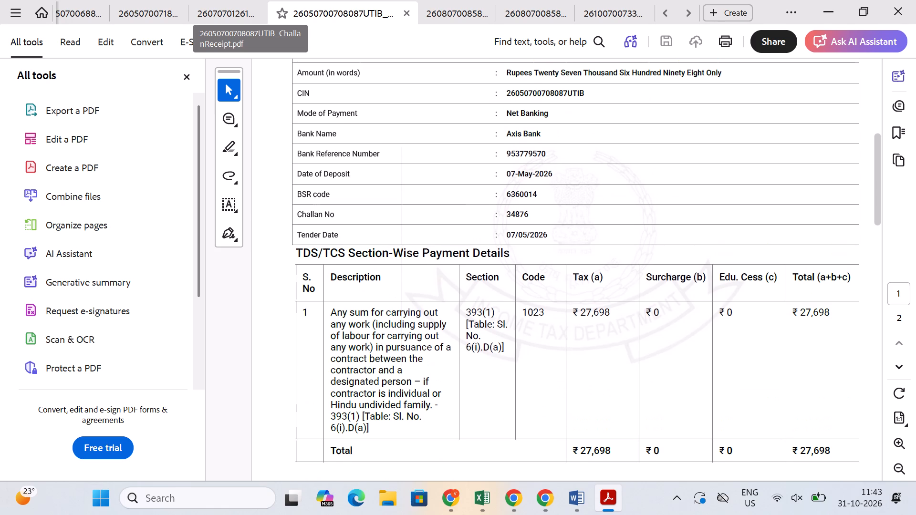
Return to the payment history in Chrome, download the challan receipt for the 90000 payment of 07-Sep-2026, and open it in Acrobat.
key("alt+Tab")
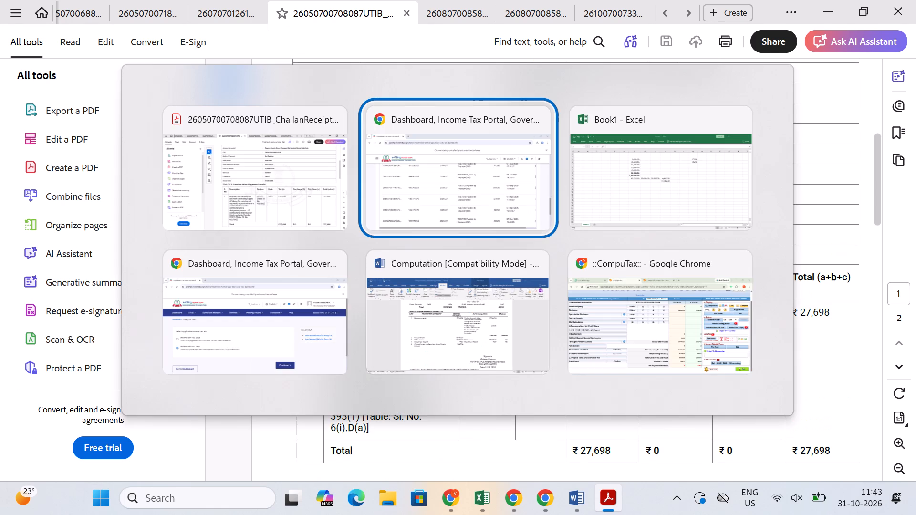
scroll(518, 241, "up", 2)
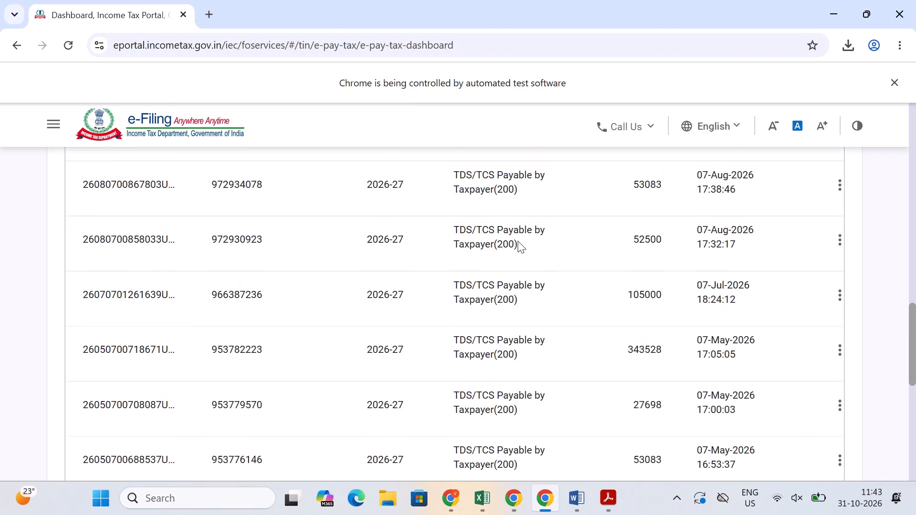
scroll(518, 241, "up", 1)
scroll(541, 294, "up", 1)
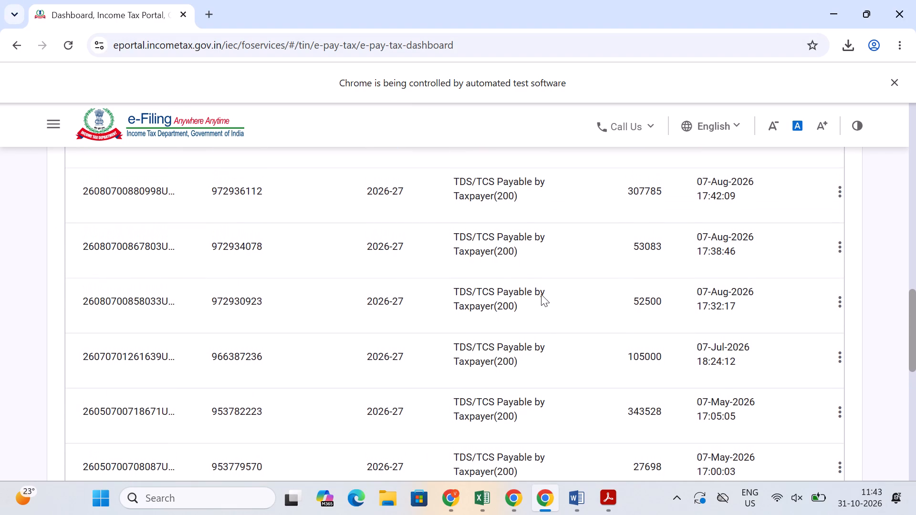
scroll(541, 294, "up", 6)
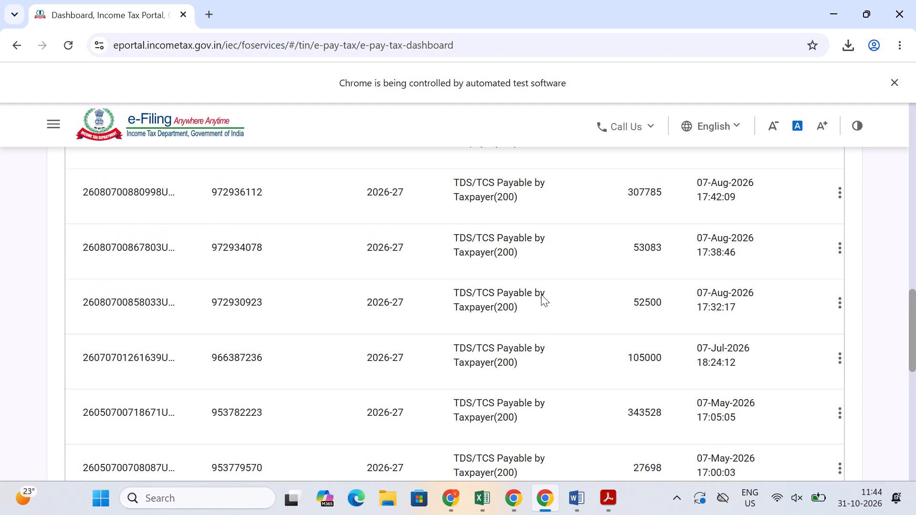
scroll(541, 294, "up", 3)
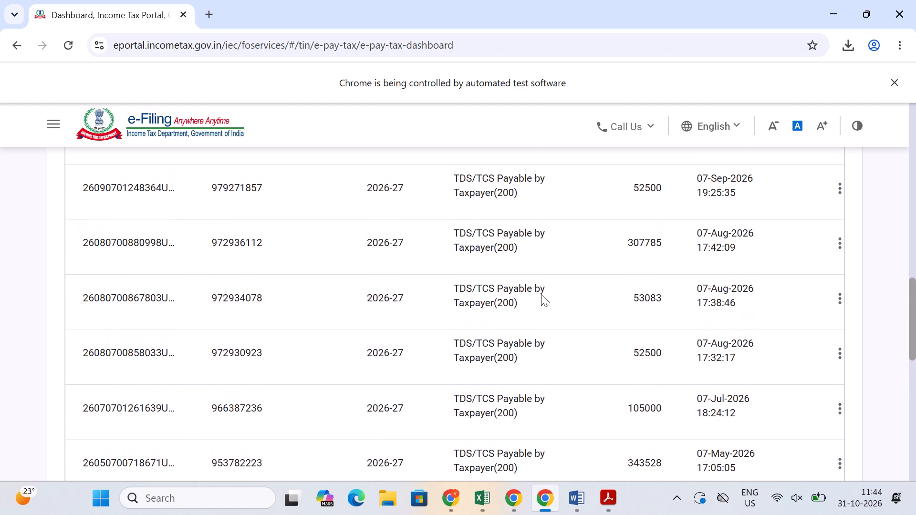
scroll(541, 294, "up", 1)
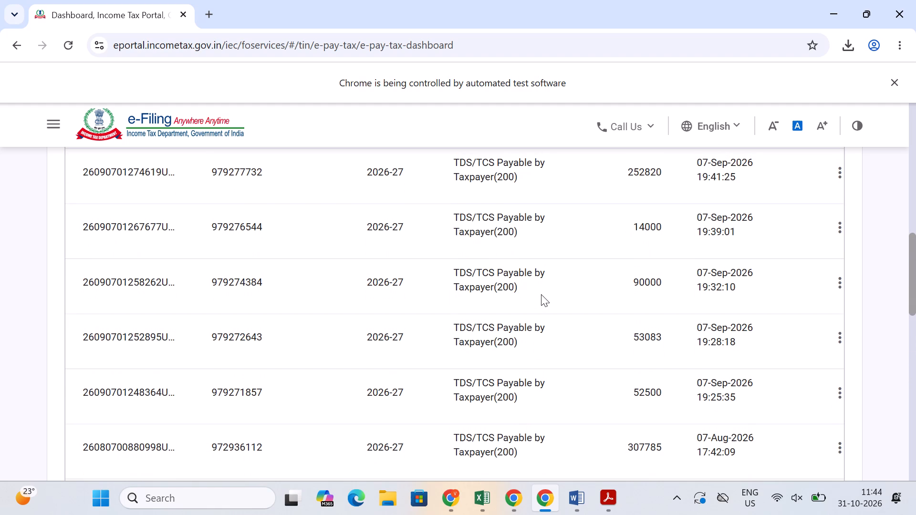
scroll(541, 294, "up", 1)
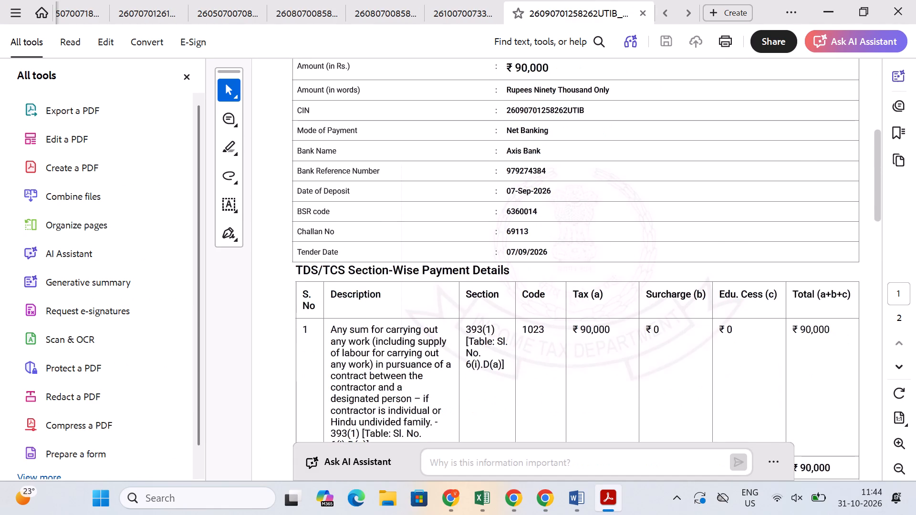
Switch to the Book1 workbook in Excel and enter 90000 in cell M4.
key("alt+Tab")
key("alt+Tab")
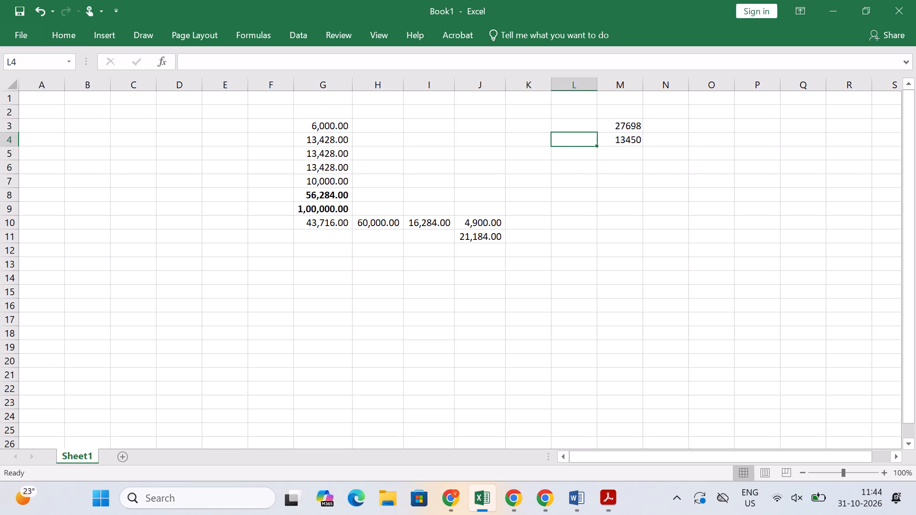
key("Right")
type("90000")
key("Tab")
Return to Chrome, dismiss the recent downloads list, and look over the September and October 2026 payments up to the history's start.
key("alt+Tab")
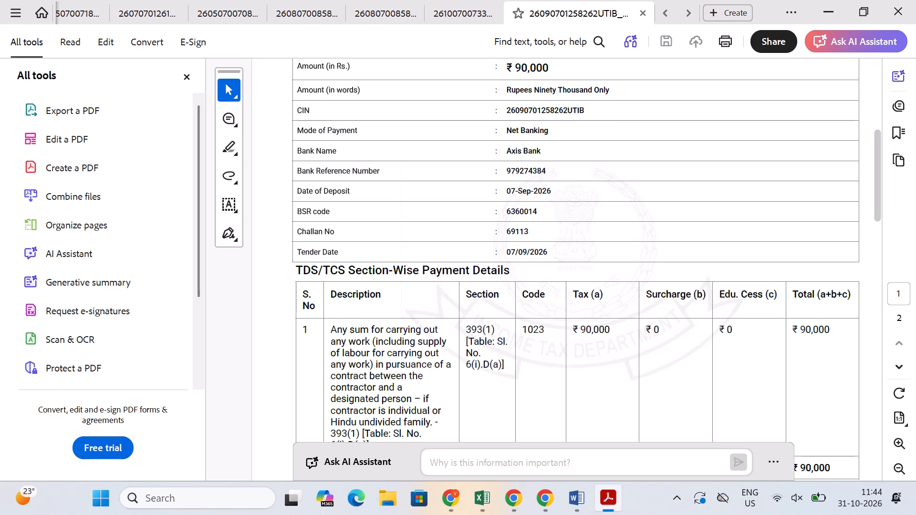
key("alt+Tab")
key("alt+Tab")
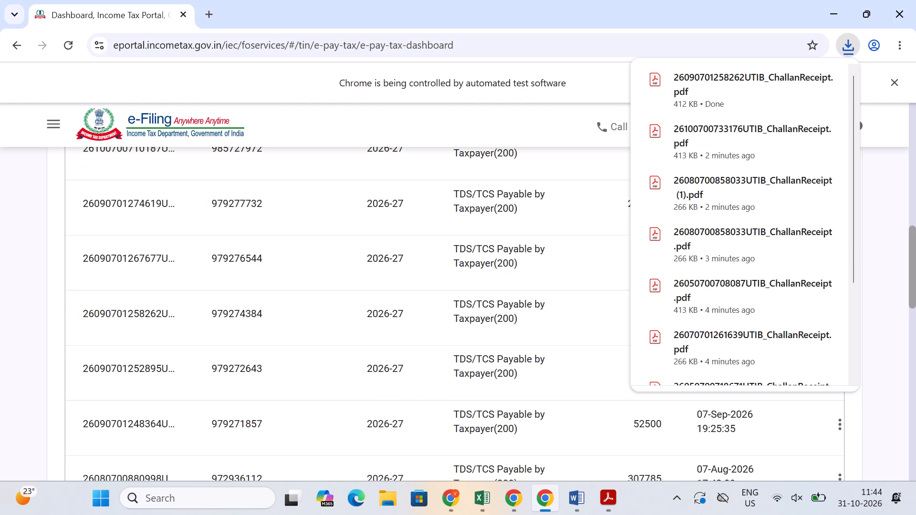
left_click(538, 258)
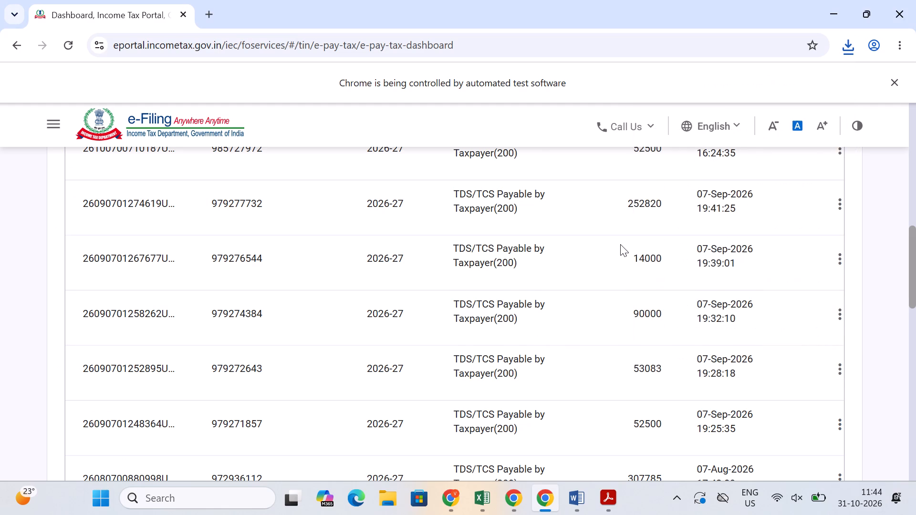
scroll(620, 244, "up", 2)
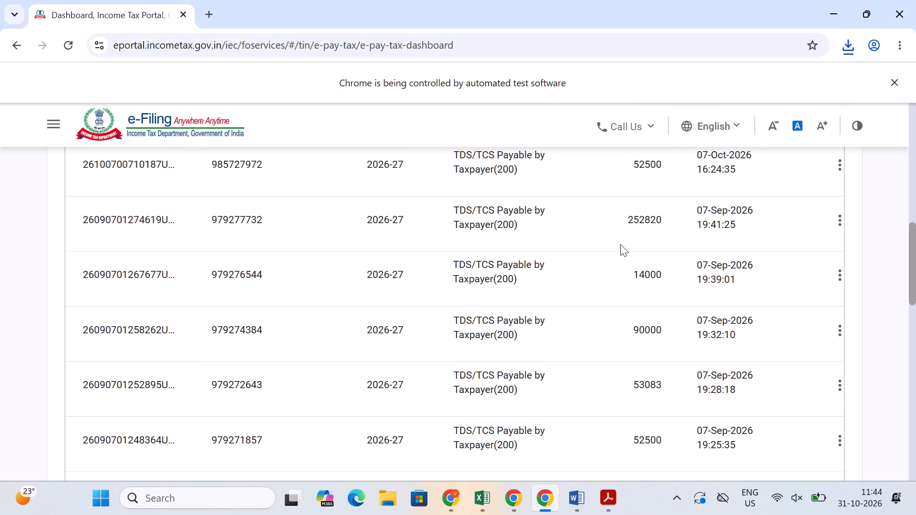
scroll(620, 244, "up", 2)
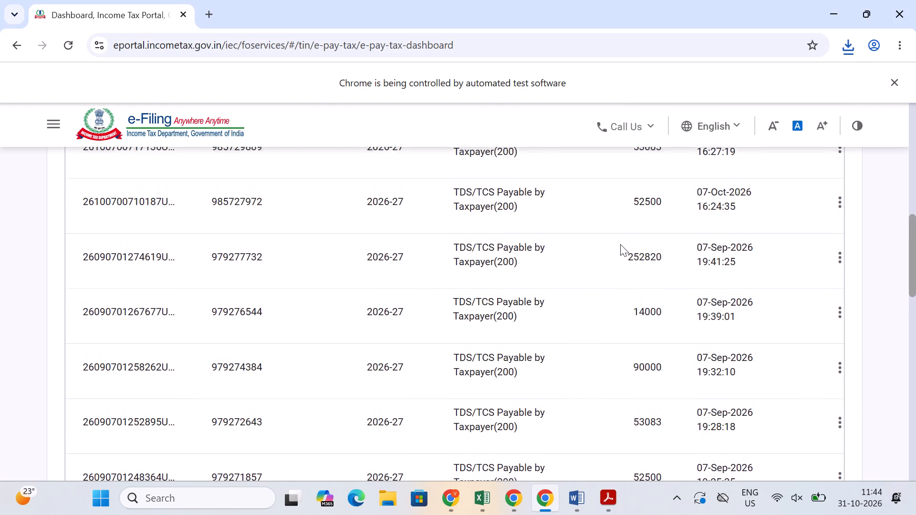
scroll(620, 244, "up", 5)
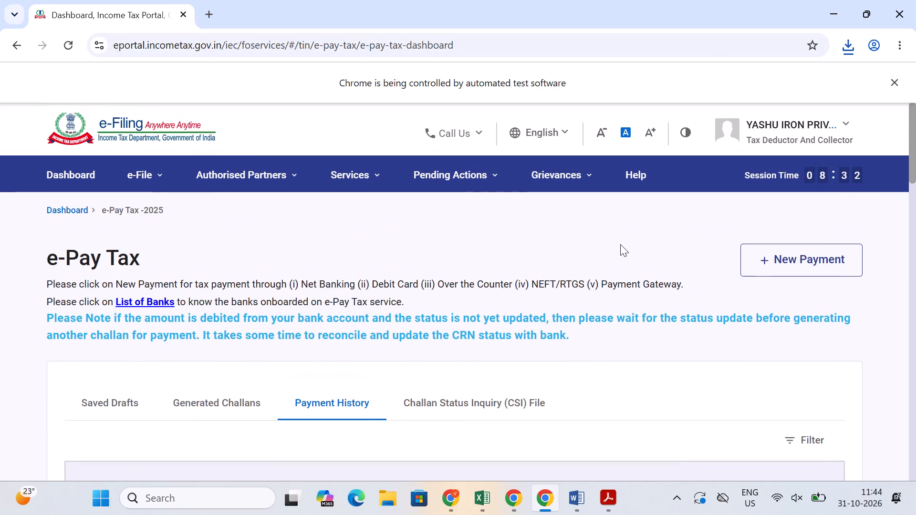
Go back to the portal dashboard and open the e-Pay Tax payment history under the Income-tax Act, 1961.
scroll(373, 252, "down", 15)
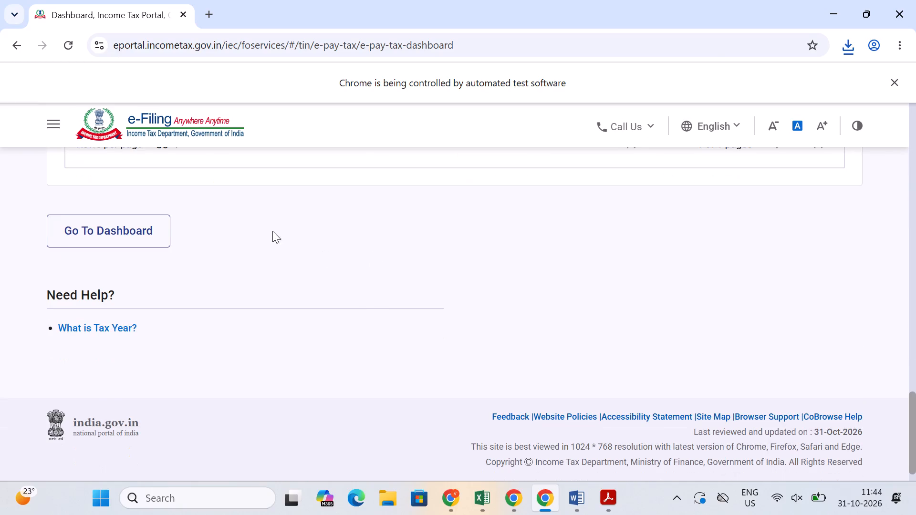
left_click(146, 226)
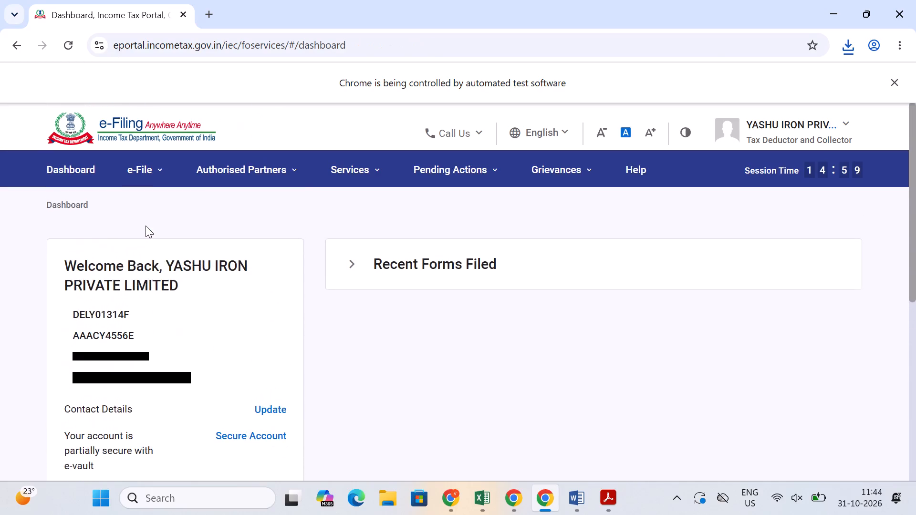
left_click(151, 173)
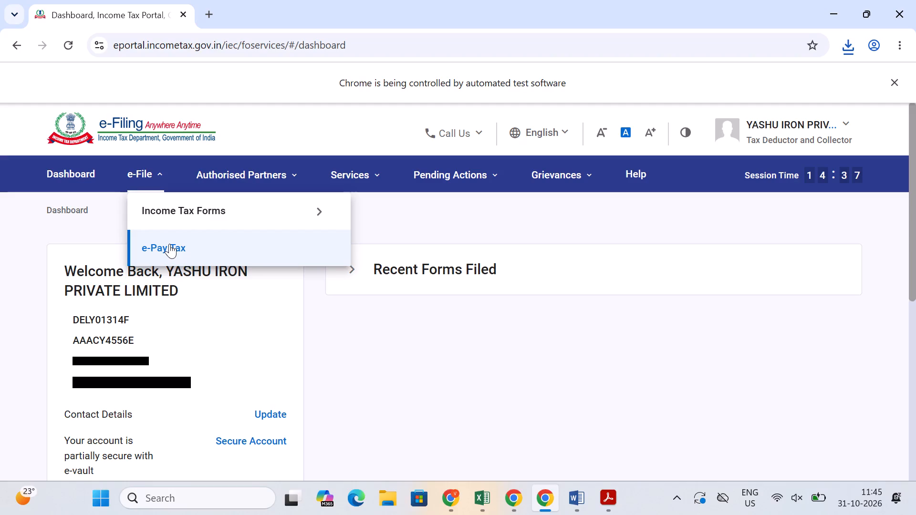
left_click(169, 244)
left_click(172, 347)
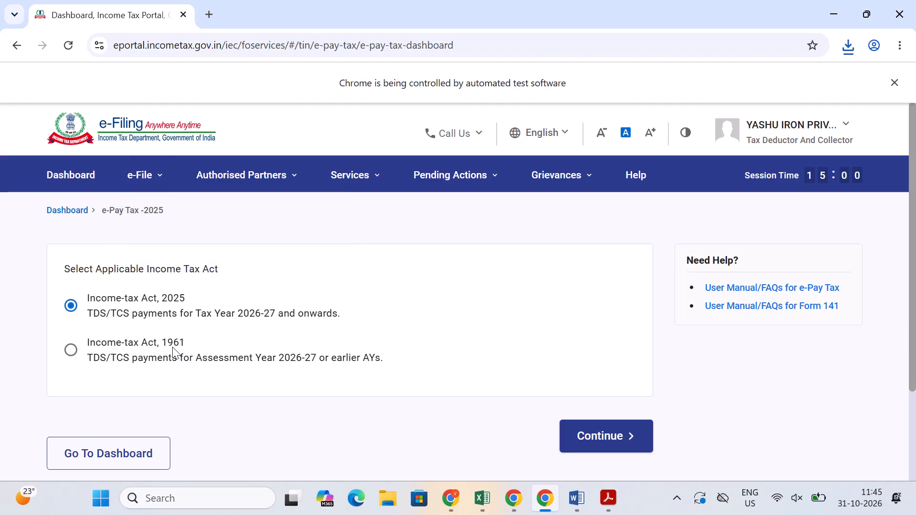
left_click(572, 430)
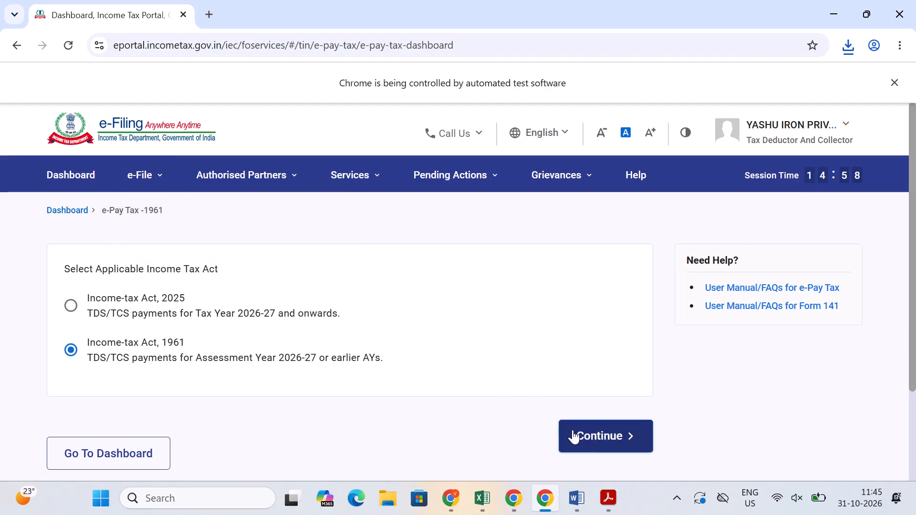
left_click(323, 400)
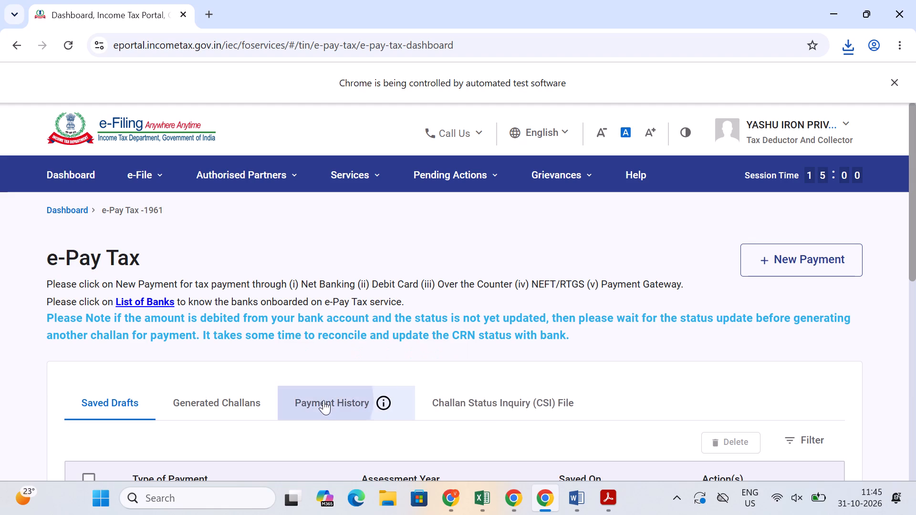
Download the challan receipt for the 24301 payment of 07-Jul-2026 and review its details and tax breakup in Acrobat.
scroll(422, 319, "down", 4)
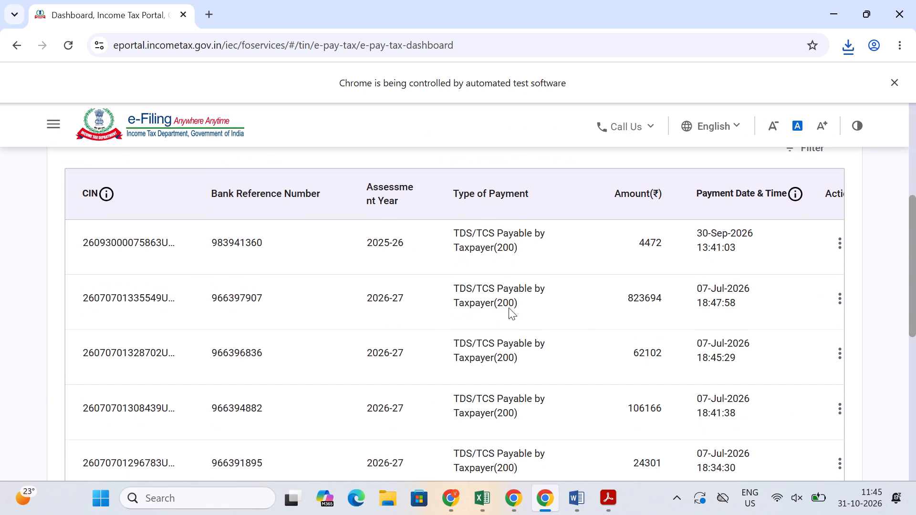
scroll(588, 315, "down", 2)
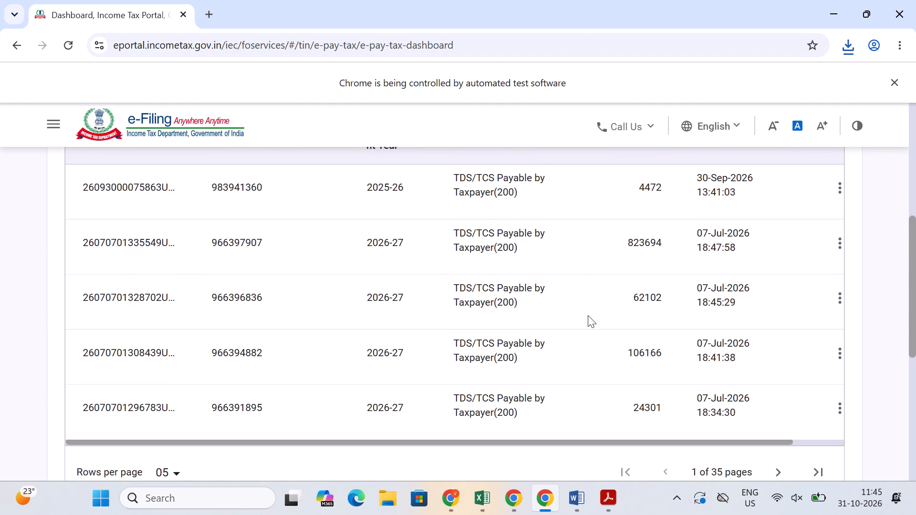
left_click(838, 406)
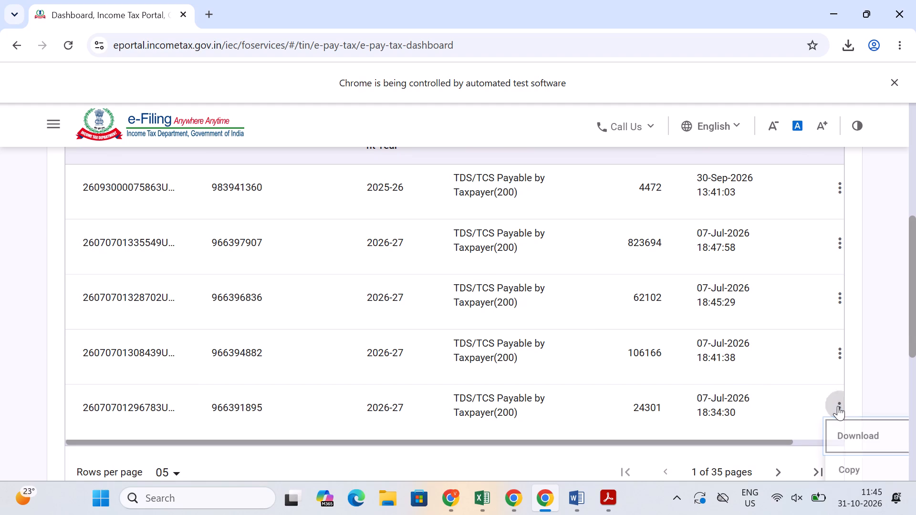
left_click(845, 433)
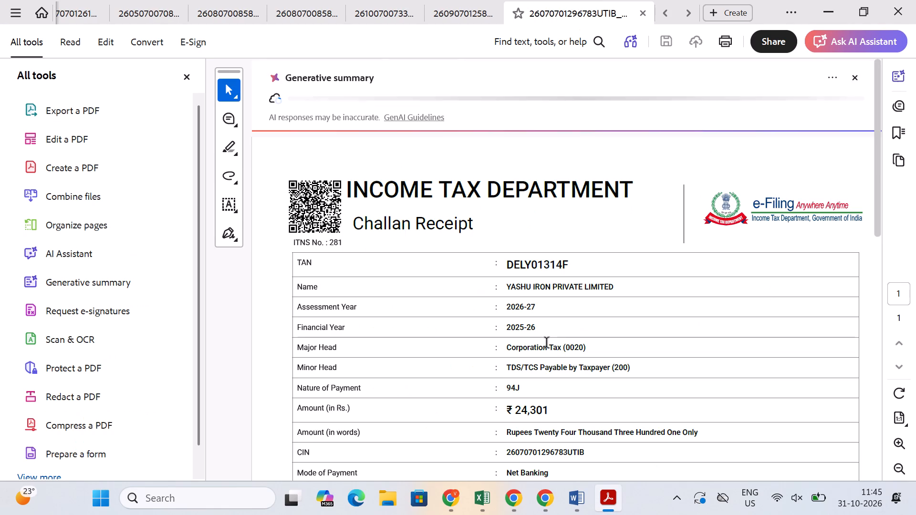
scroll(547, 343, "down", 4)
scroll(547, 343, "up", 1)
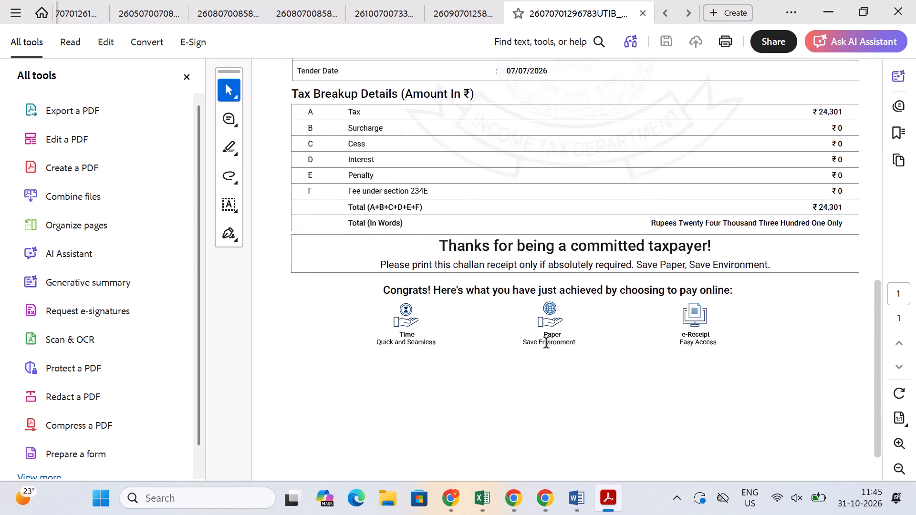
scroll(547, 343, "up", 2)
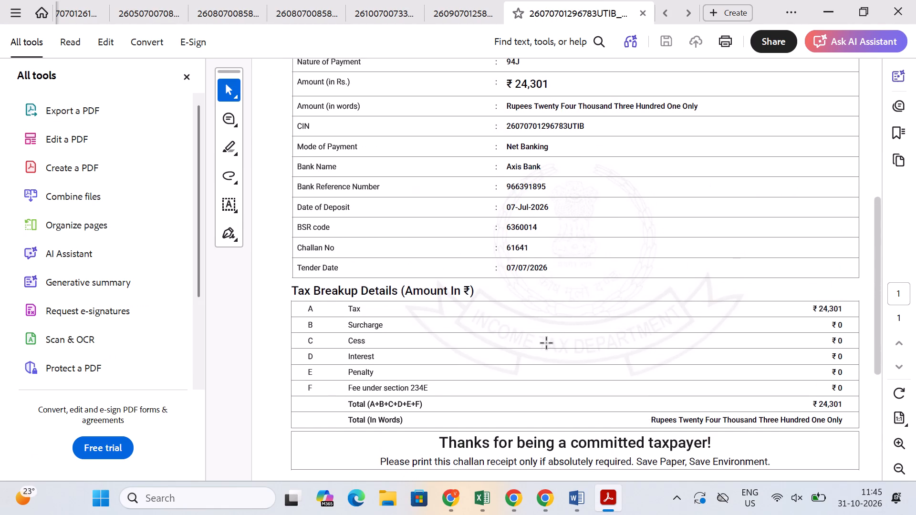
scroll(547, 343, "up", 1)
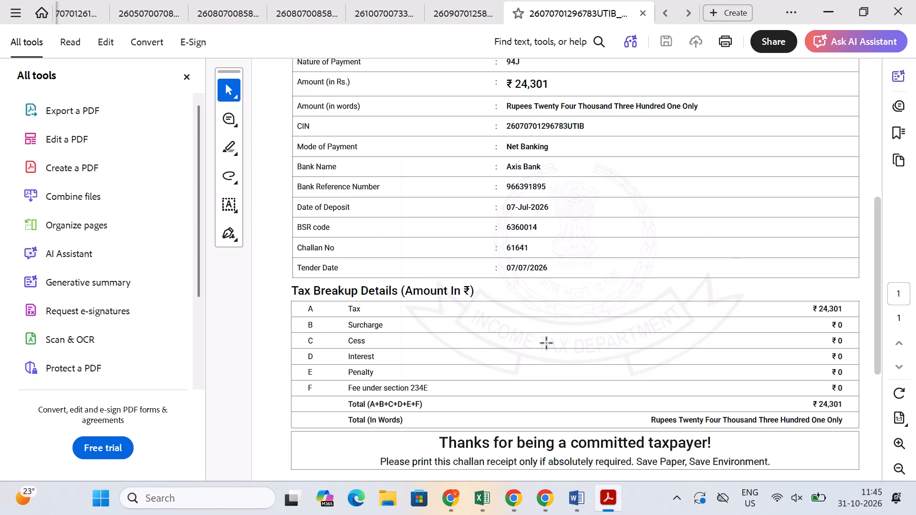
Return to the payment history in Chrome, dismiss the recent downloads list, and show 25 rows per page.
key("alt+Tab")
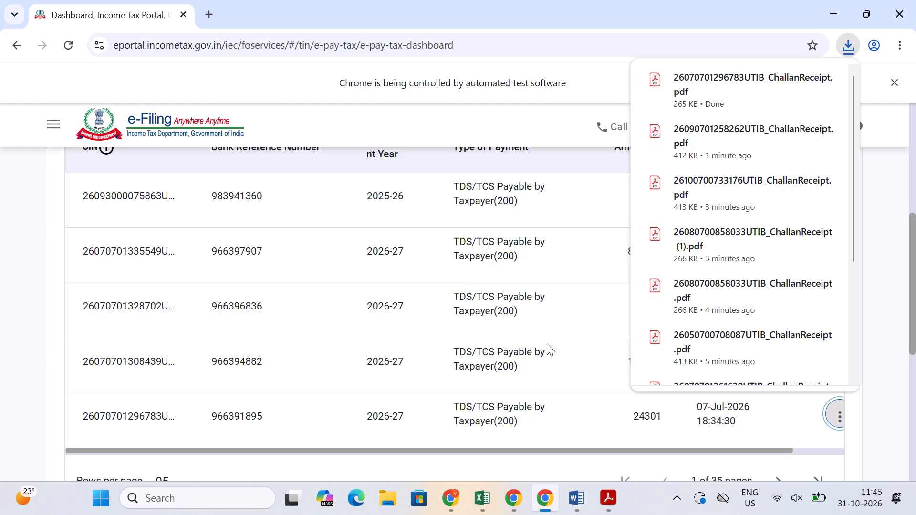
left_click(560, 317)
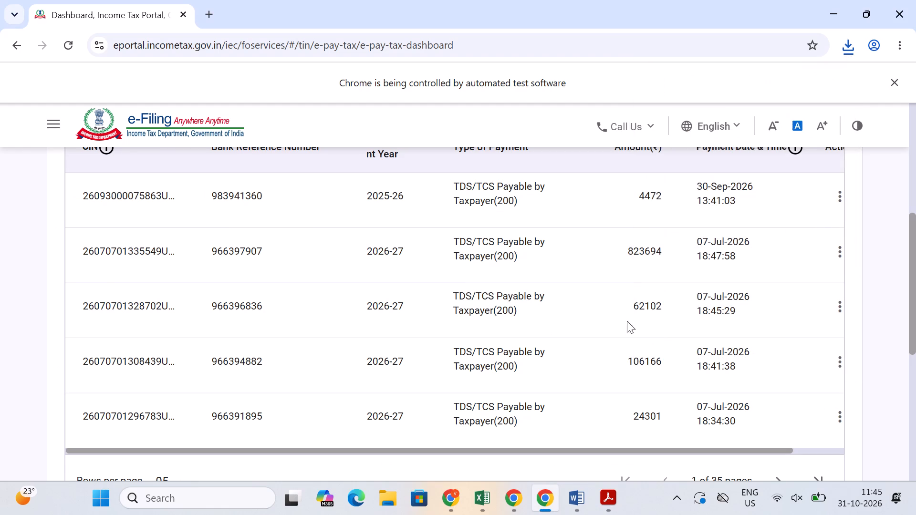
scroll(681, 320, "right", 1)
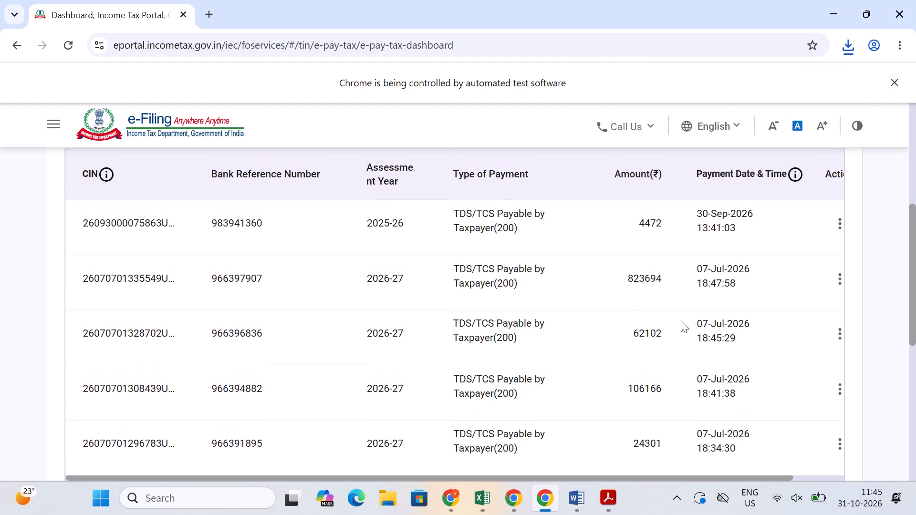
scroll(681, 320, "right", 1)
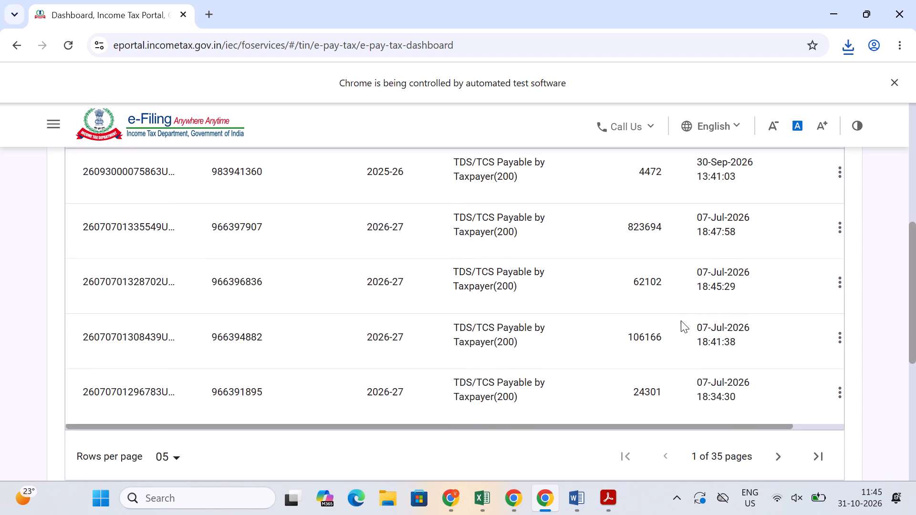
left_click(165, 453)
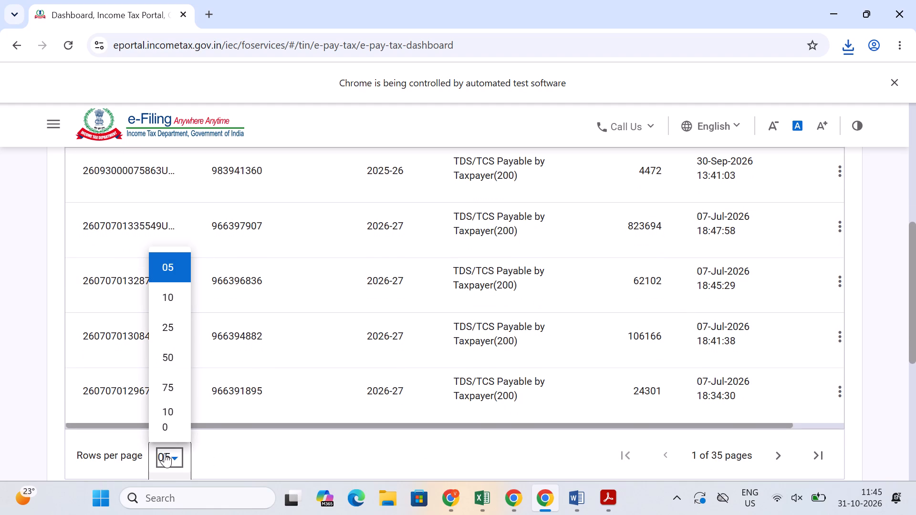
left_click(173, 319)
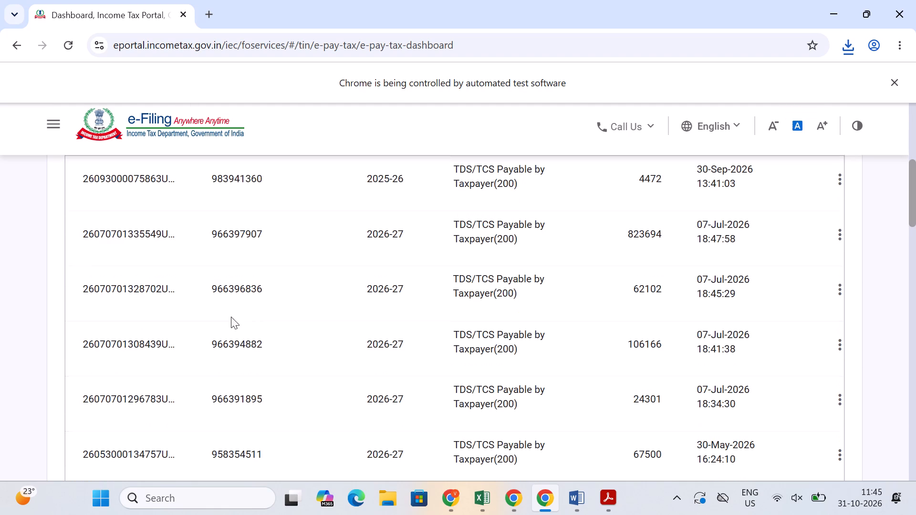
Download the challan receipt for the 62102 payment of 07-Jul-2026 and look it over in Acrobat.
scroll(427, 335, "down", 1)
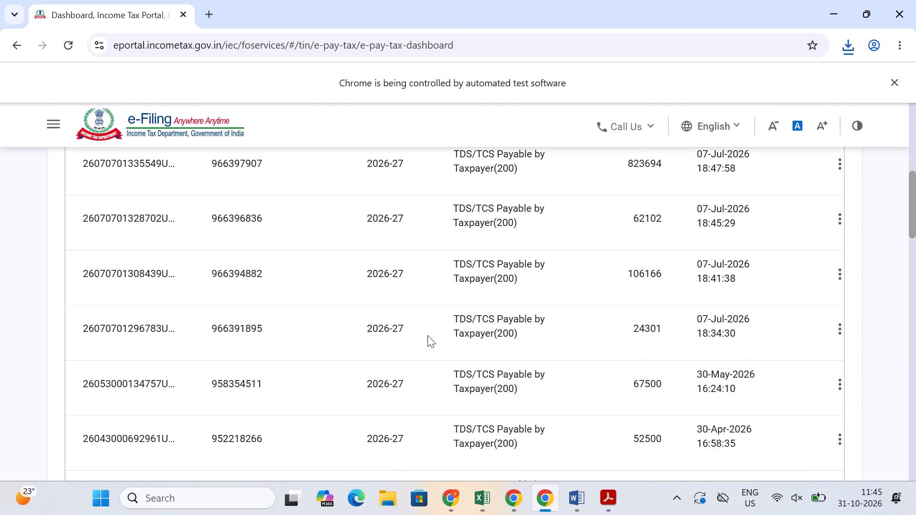
scroll(427, 335, "down", 1)
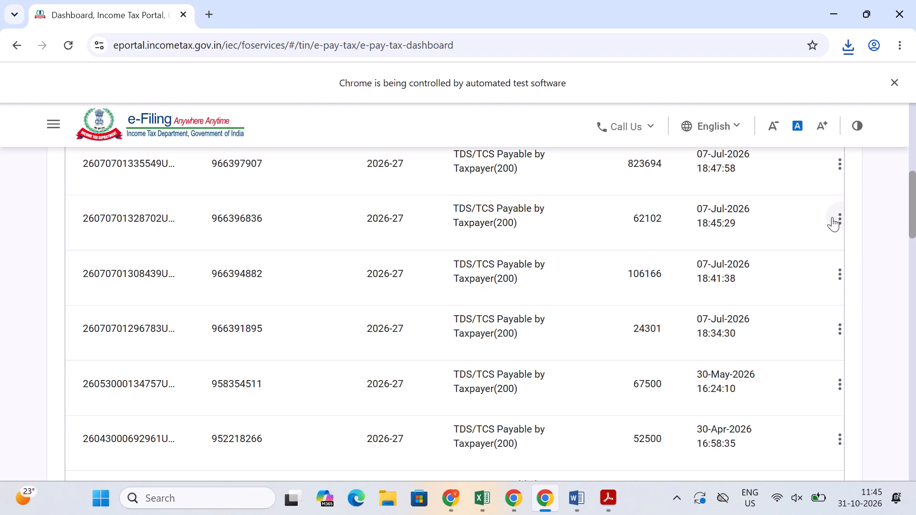
left_click(837, 218)
left_click(851, 250)
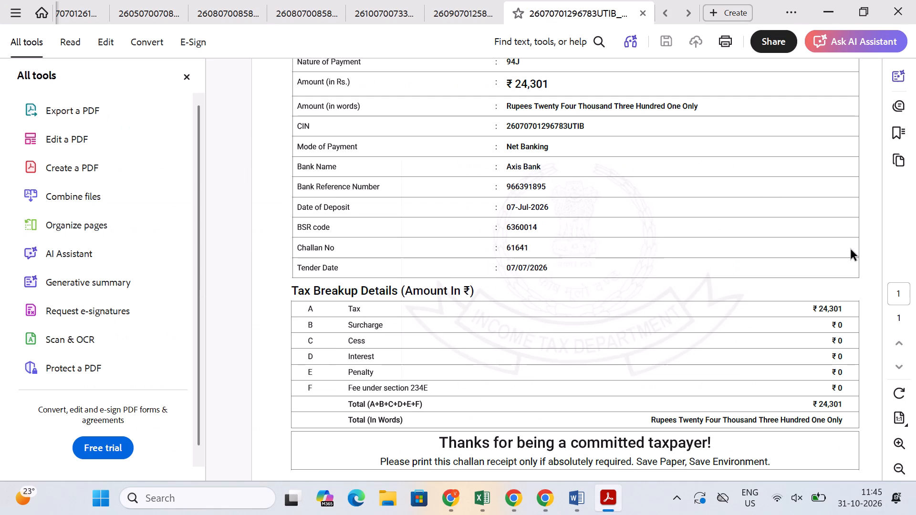
scroll(660, 308, "down", 2)
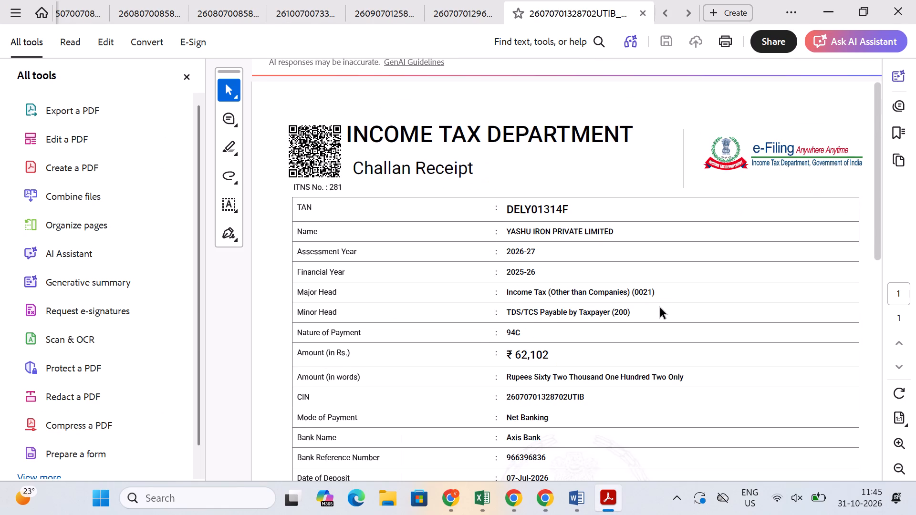
scroll(660, 308, "down", 1)
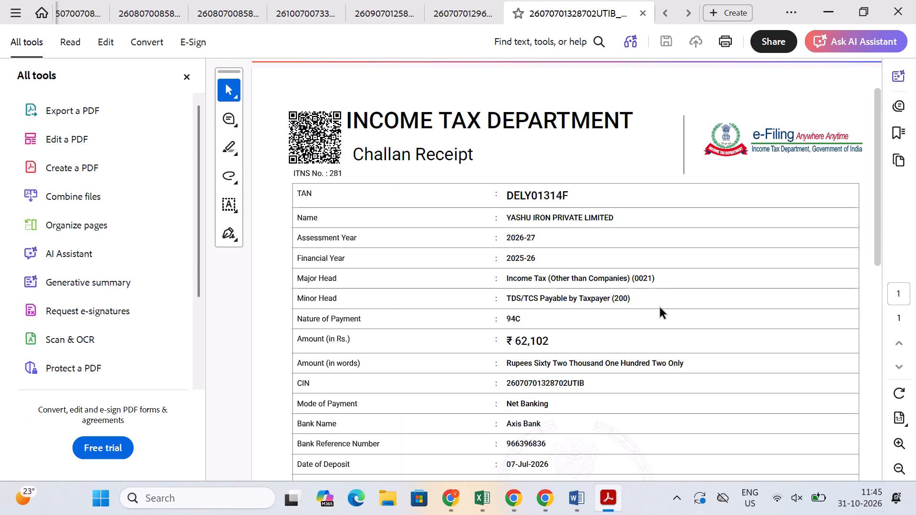
Switch to the Book1 workbook in Excel and enter 62102 in cell M5.
key("alt+Tab")
key("alt+Tab")
key("Left")
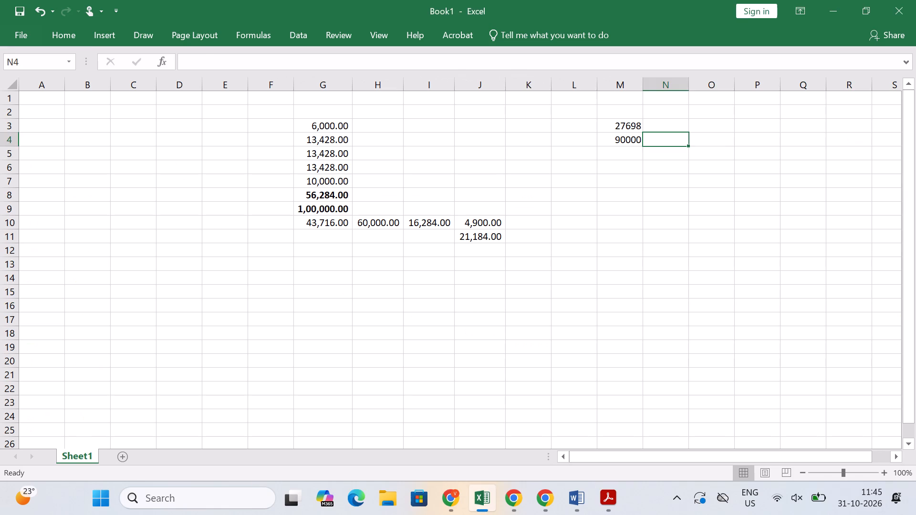
key("Down")
type("62102")
key("Return")
Total the amounts in M3:M5 with a SUM formula in cell M6 and reselect that cell.
key("alt+equal")
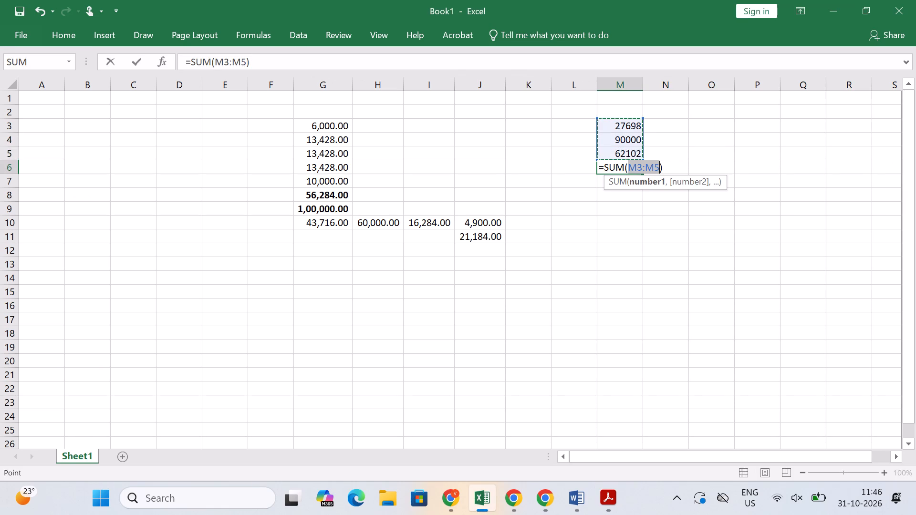
key("Return")
key("Return")
key("Return")
key("Return")
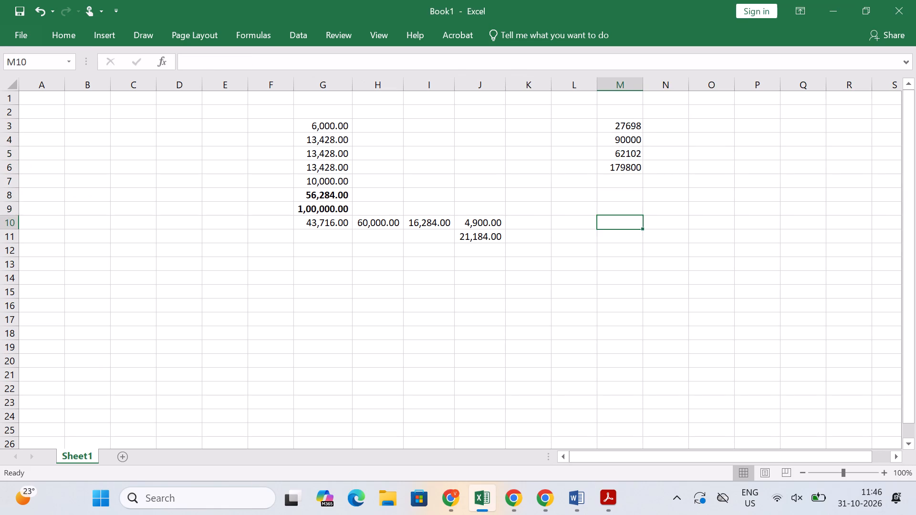
key("Up")
key("Up")
key("Up")
key("Up")
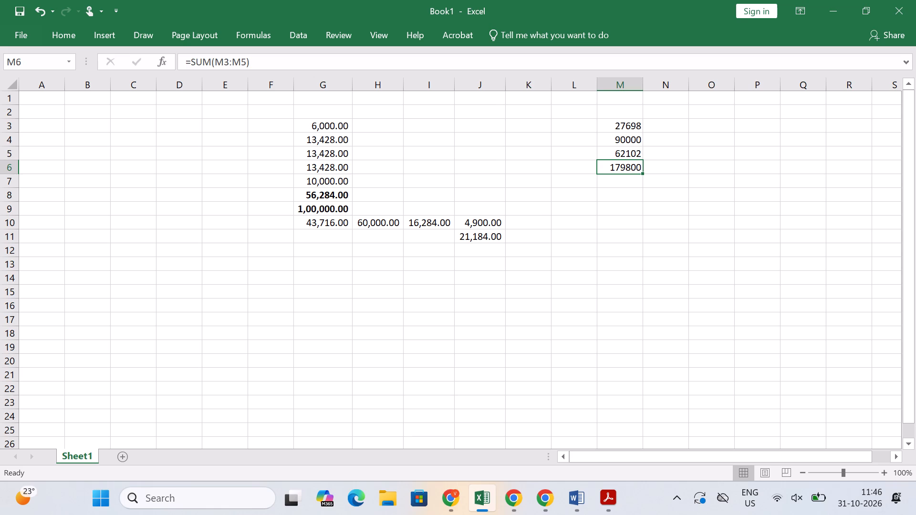
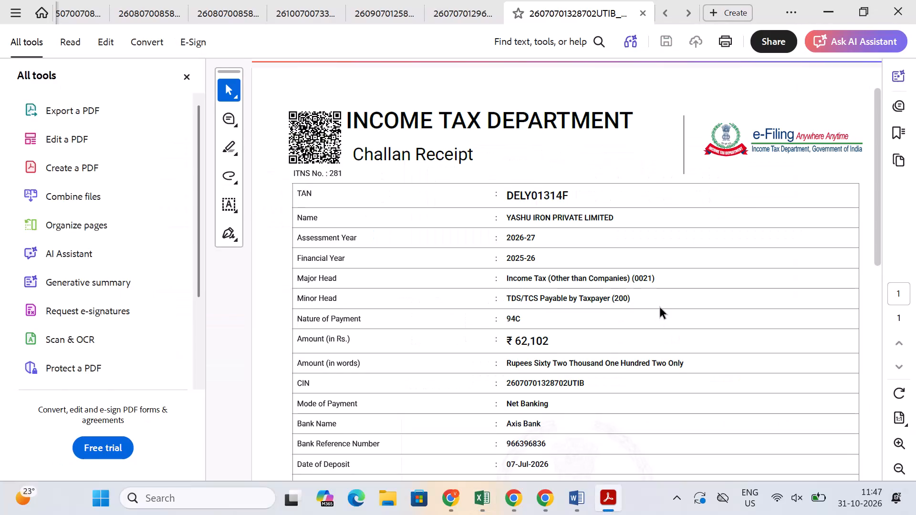
Close Acrobat along with all the open challan receipt tabs.
left_click(901, 10)
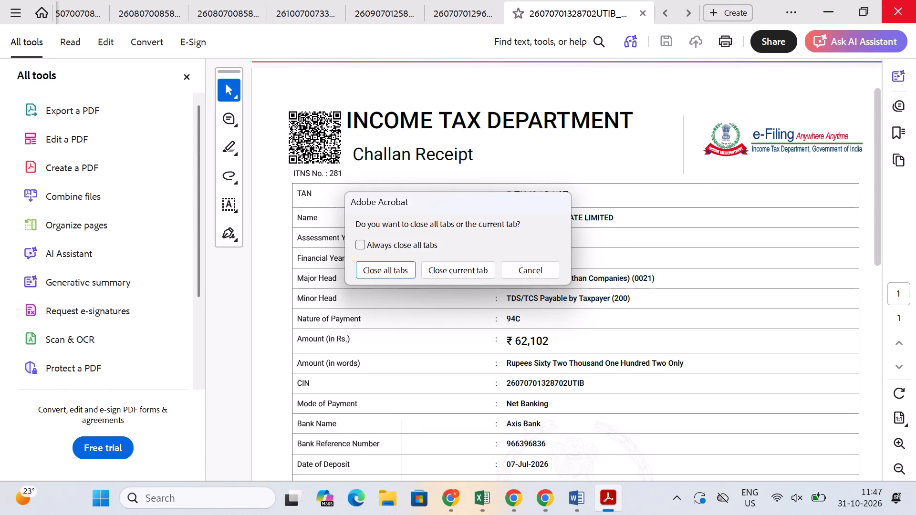
left_click(407, 261)
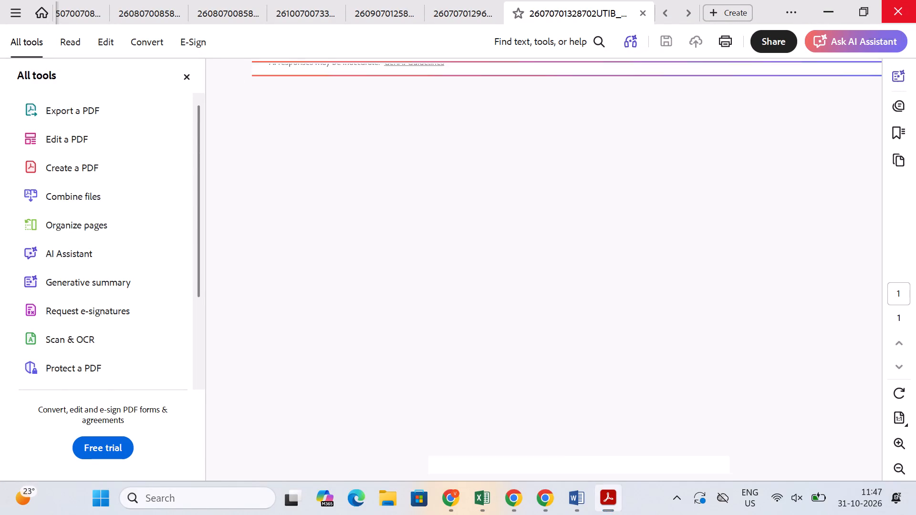
Close the Book1 workbook in Excel without saving its changes.
left_click(897, 20)
key("alt+Tab")
key("alt+Left")
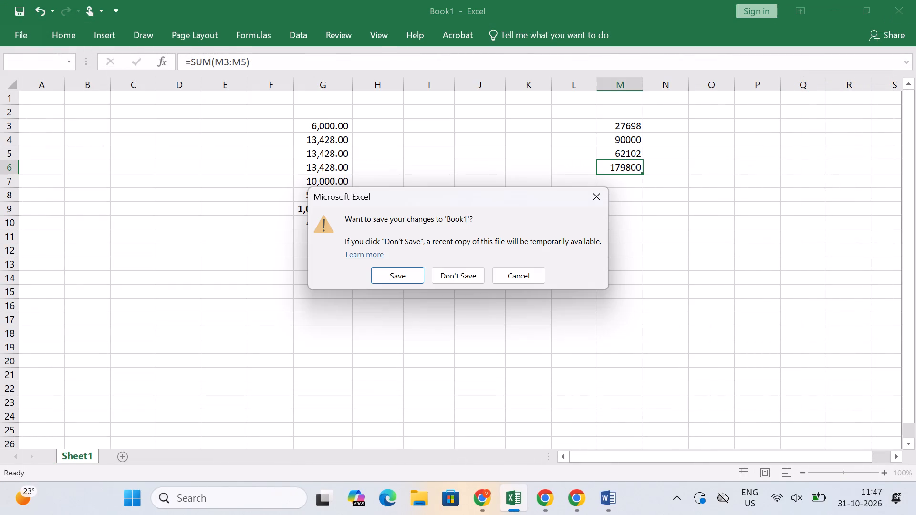
key("Escape")
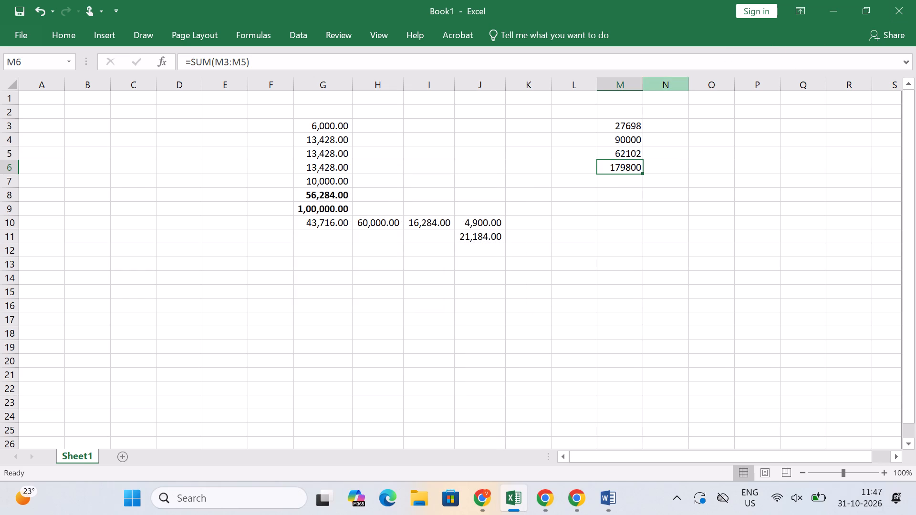
left_click(906, 4)
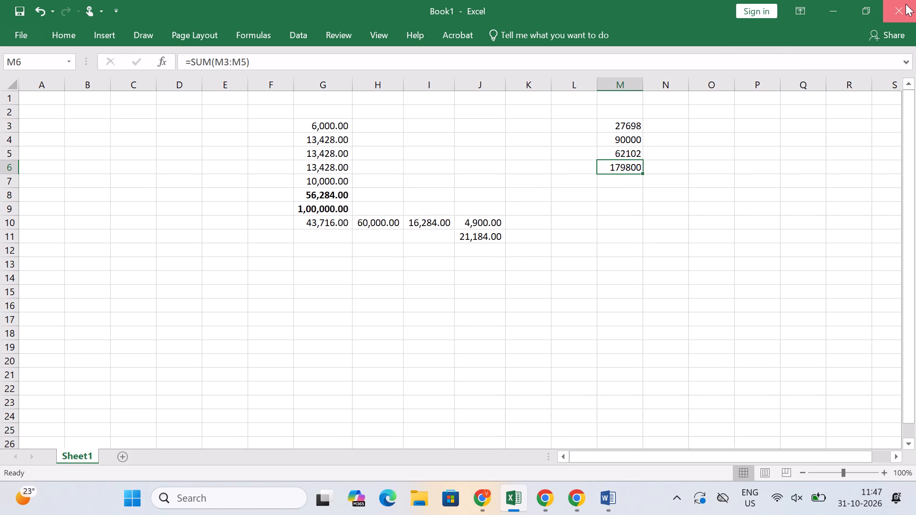
left_click(456, 280)
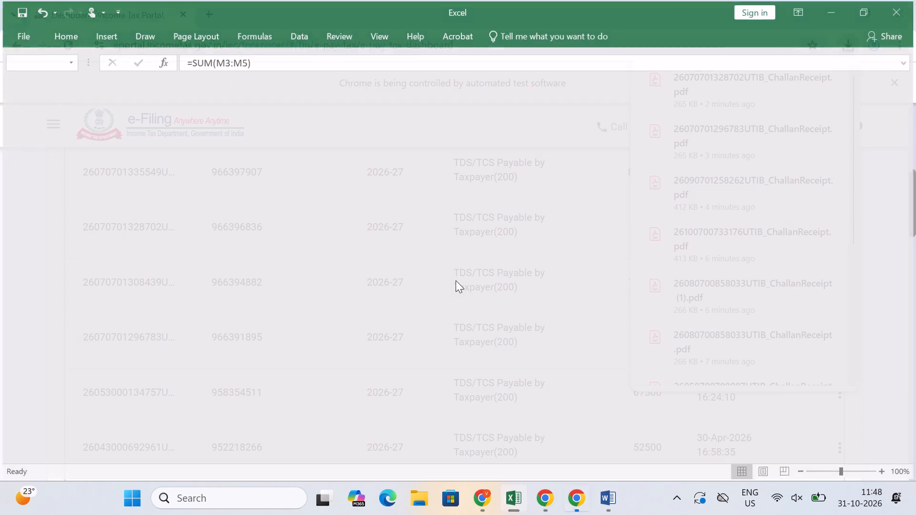
Close both Chrome windows showing the e-Filing portal's e-Pay Tax pages, agreeing to leave the site each time.
left_click(915, 0)
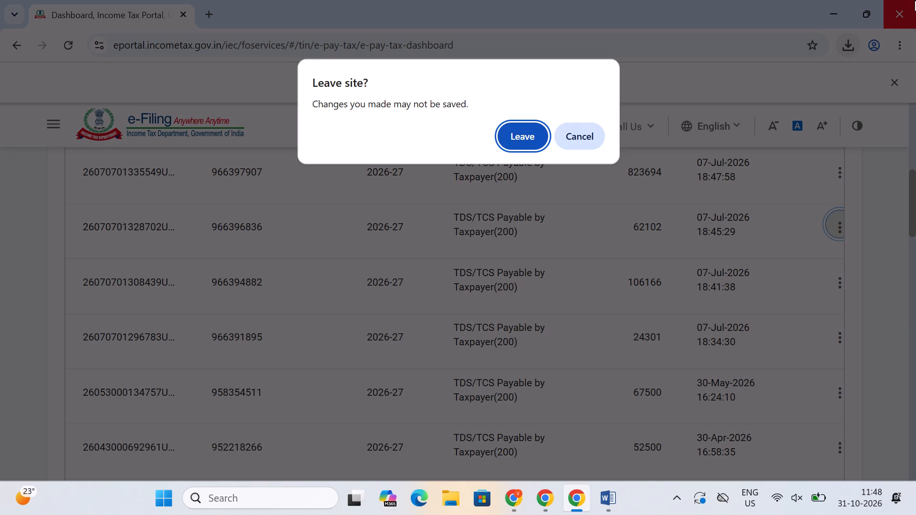
left_click(530, 130)
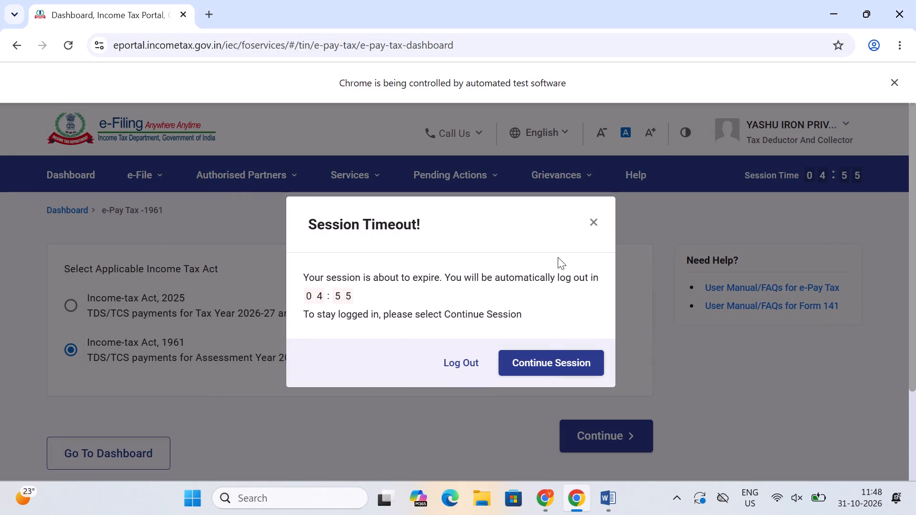
left_click(901, 2)
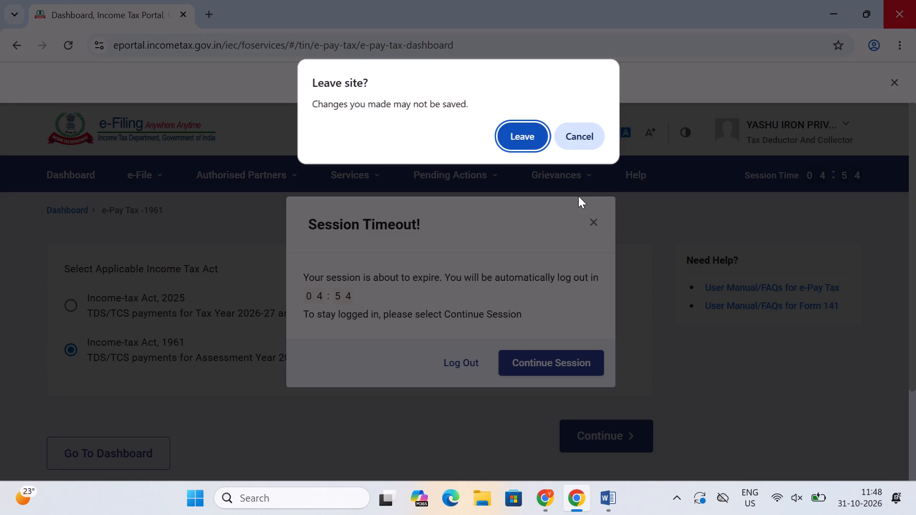
left_click(530, 144)
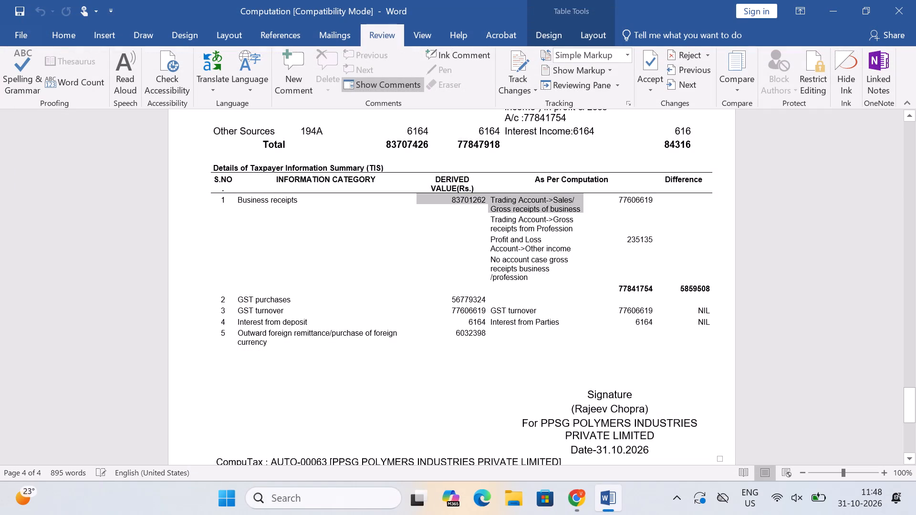
Close the PPSG Polymers Computation document in Word.
left_click(890, 6)
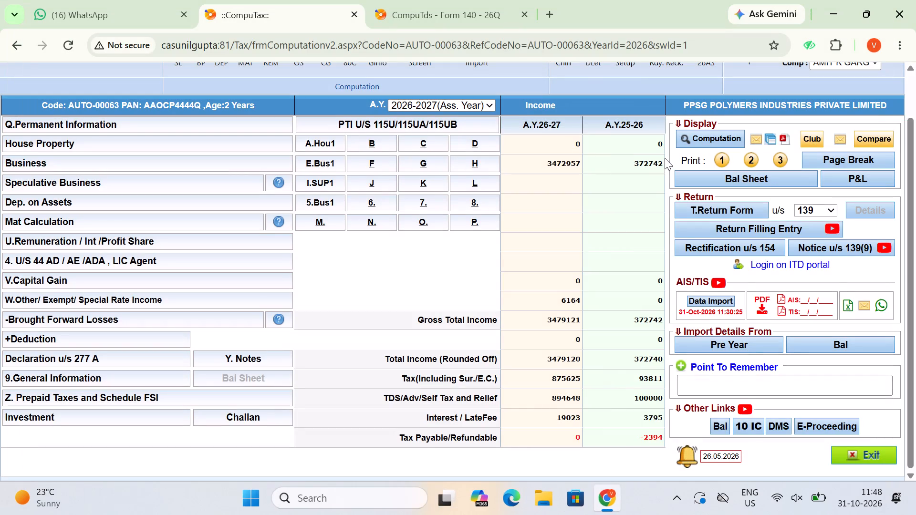